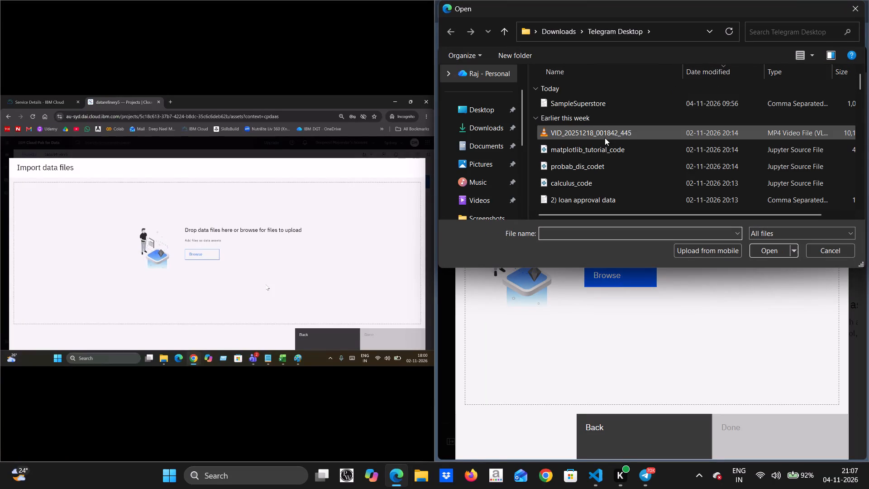
Upload archive (2).zip from the Downloads folder and finish importing it as a data asset of the datarefinary2 project.
scroll(593, 108, up, 5)
click(507, 126)
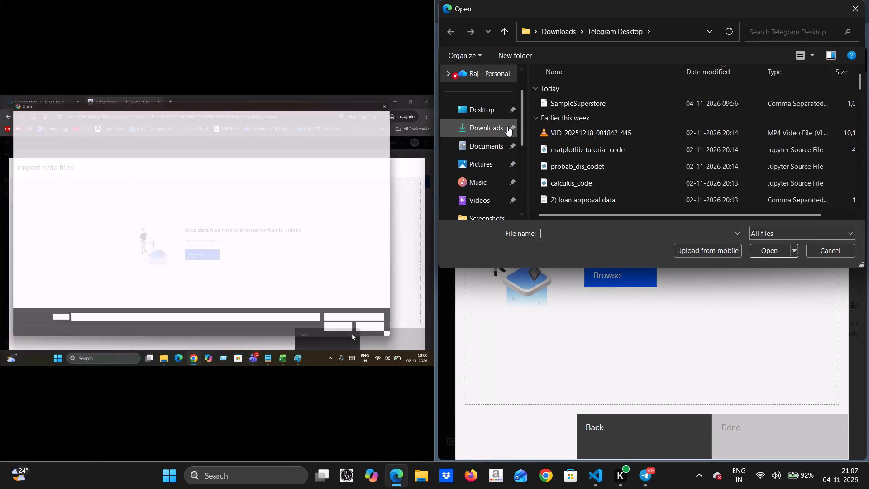
click(587, 96)
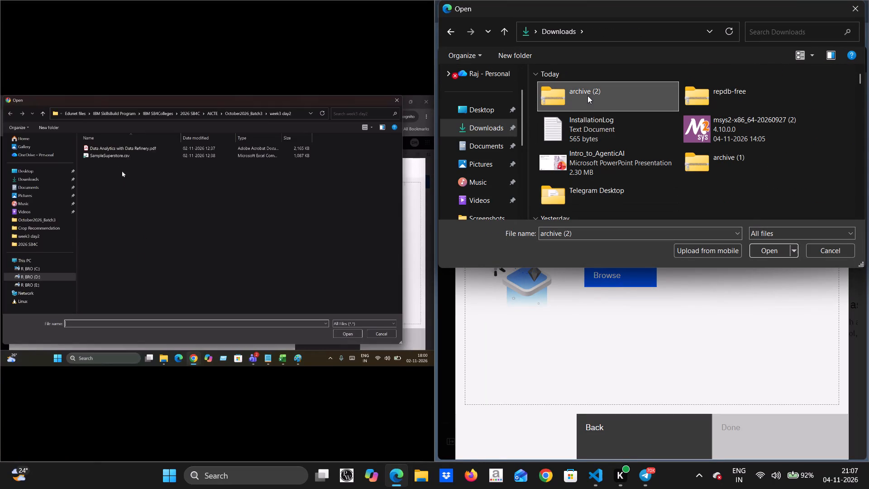
click(775, 251)
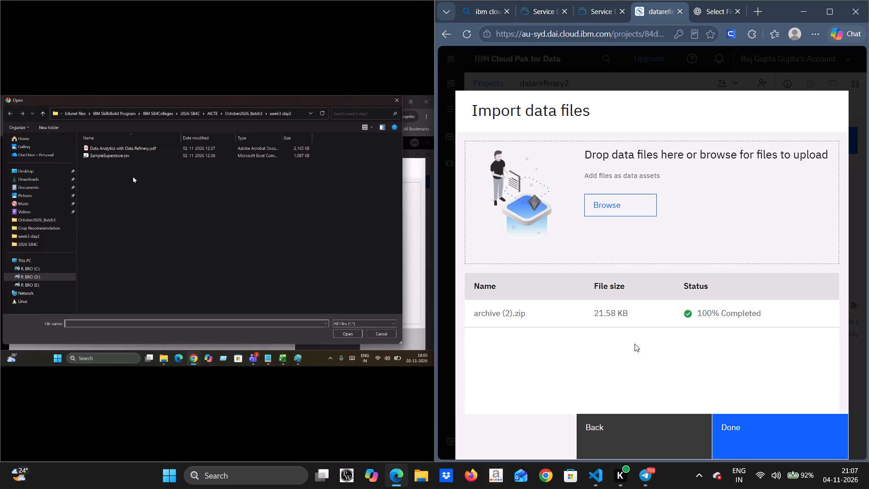
click(764, 426)
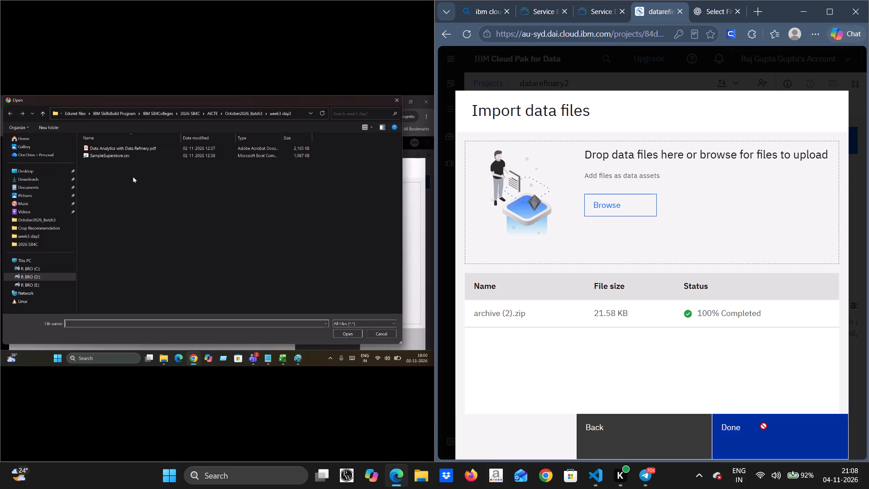
scroll(737, 273, left, 1)
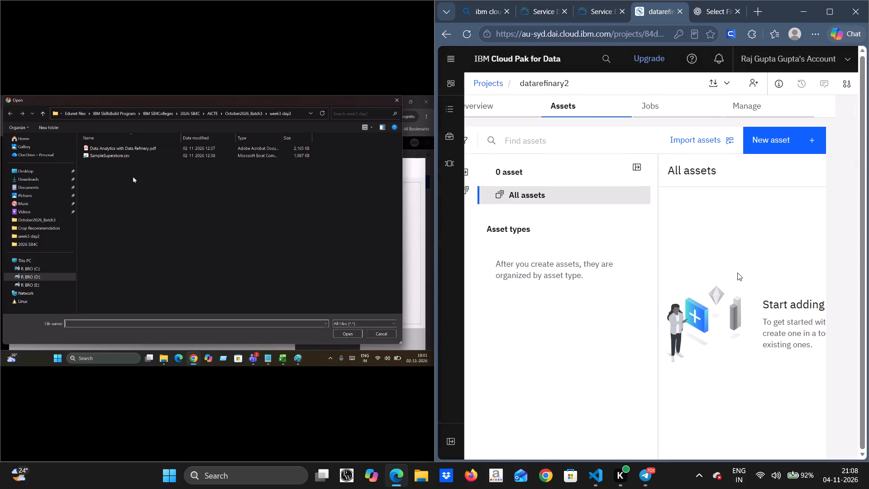
scroll(737, 273, left, 1)
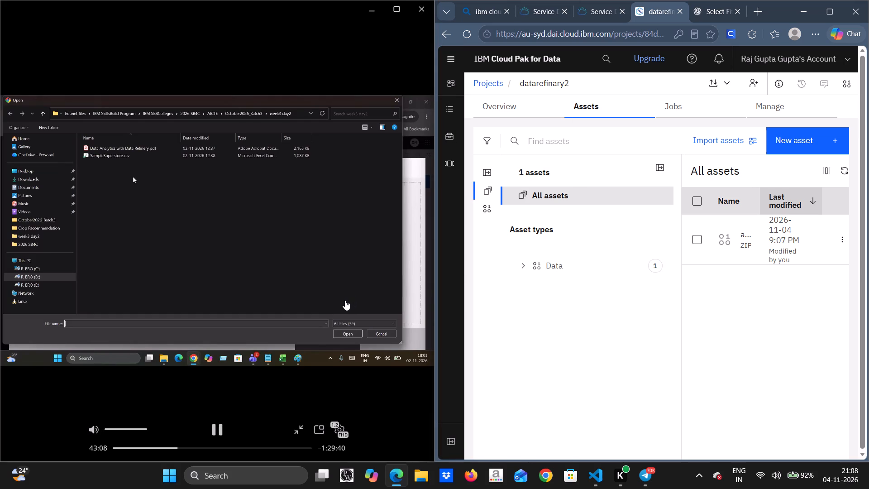
Switch to the tutorial video and skip it forward.
key(Right)
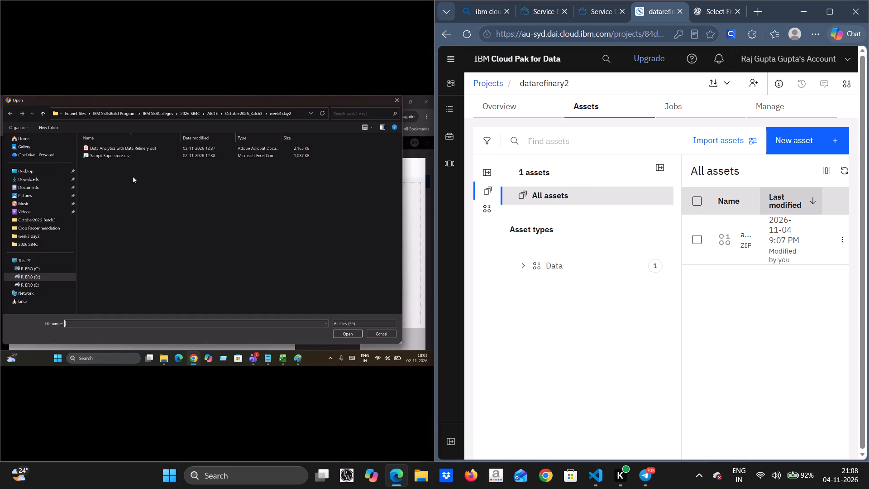
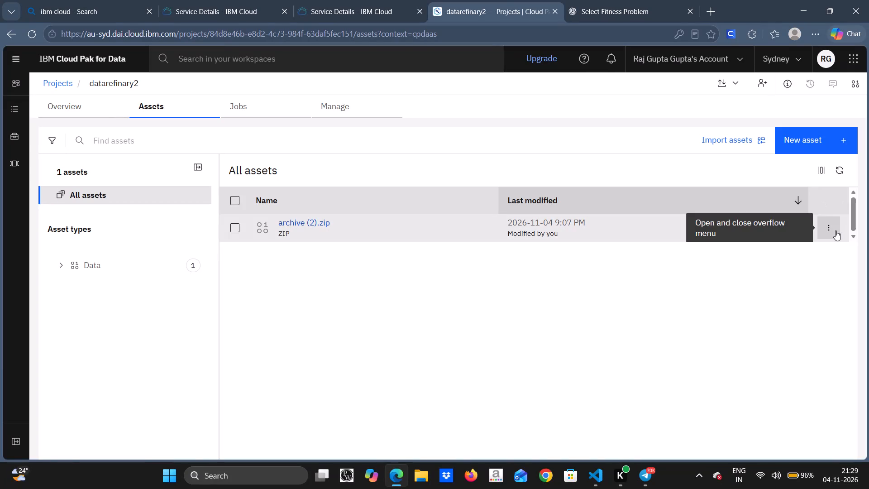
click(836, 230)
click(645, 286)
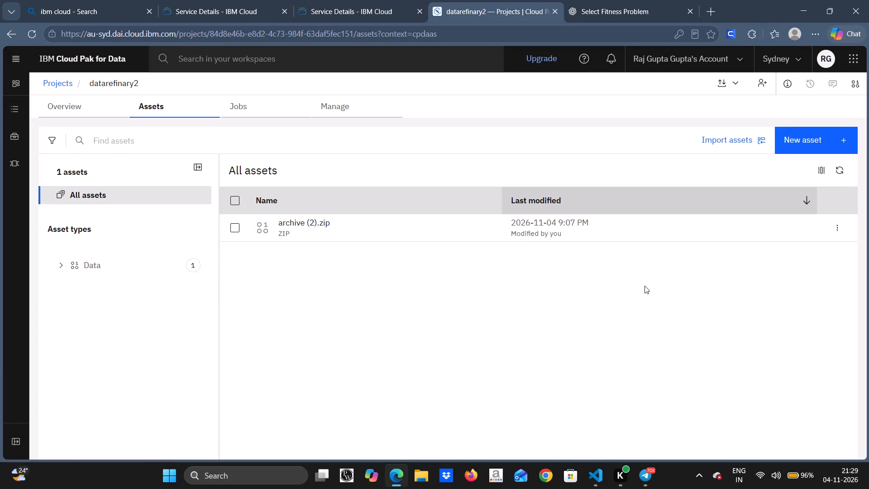
Arrange the datarefinary2 project's browser window side by side with the tutorial video, each filling half of the screen.
drag(743, 13, 742, 300)
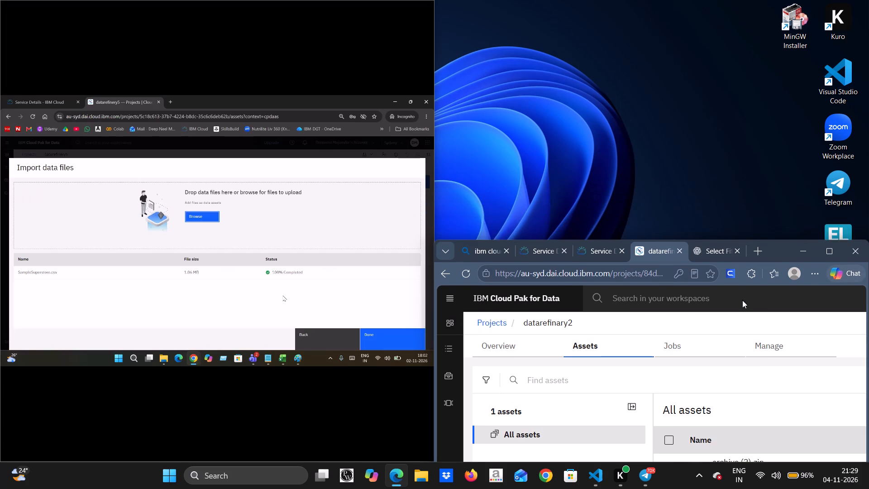
drag(742, 300, 786, 151)
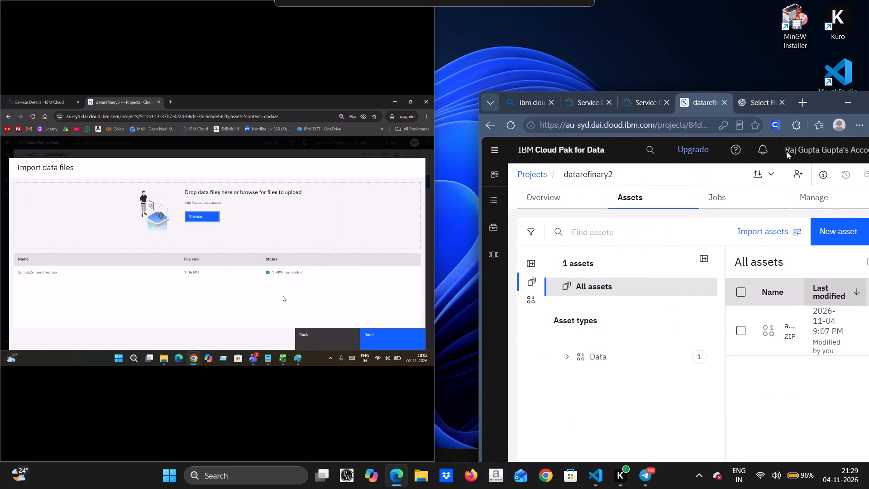
drag(786, 151, 396, 48)
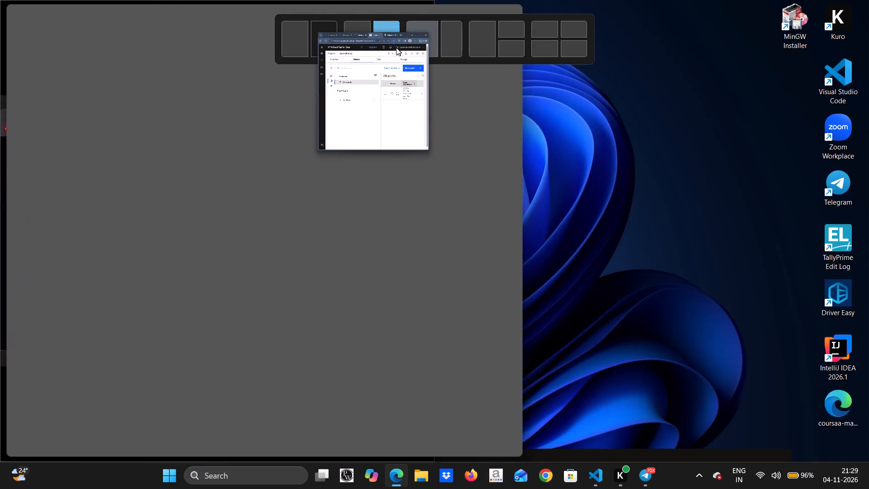
drag(396, 48, 365, 45)
drag(337, 9, 380, 43)
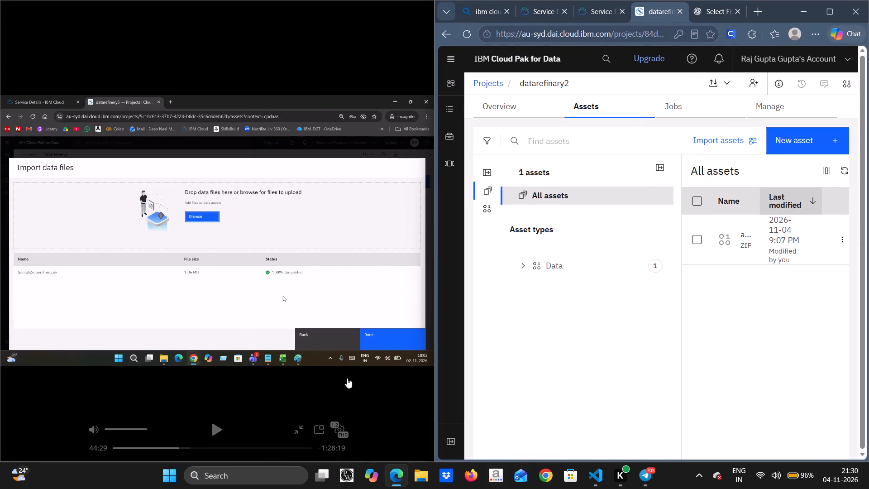
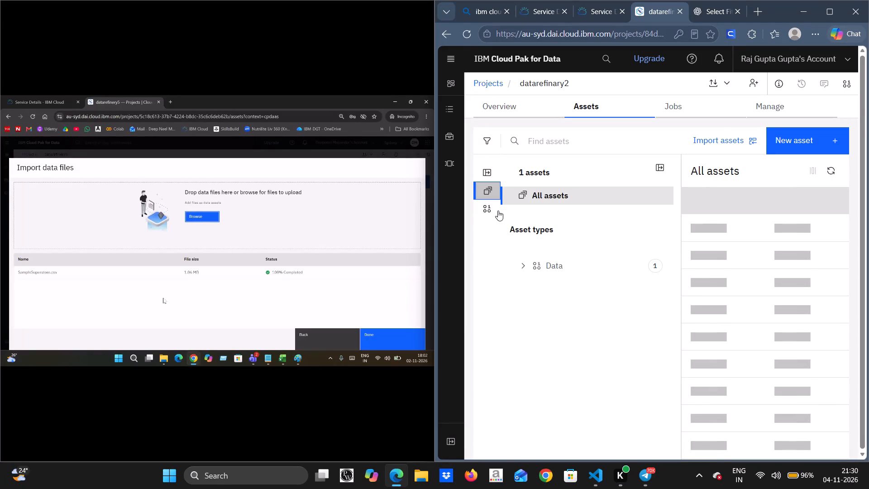
Expand the Data asset type in the datarefinary2 project and show only its Data assets.
click(537, 266)
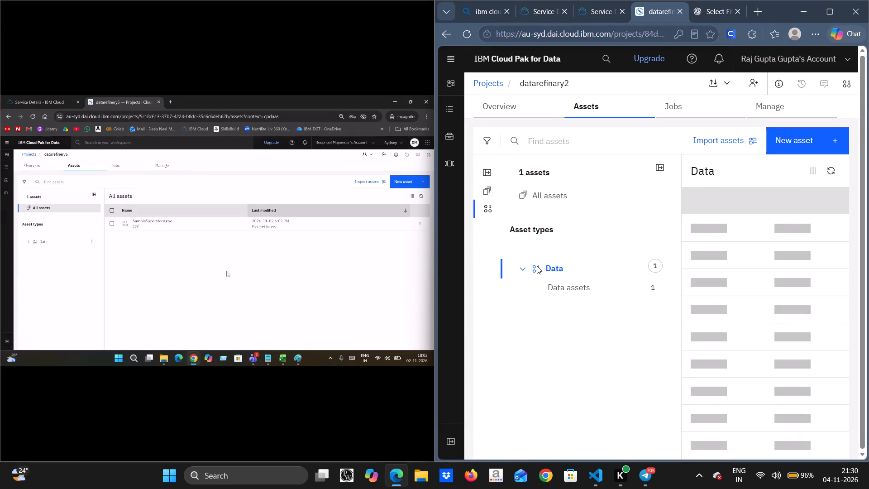
click(579, 278)
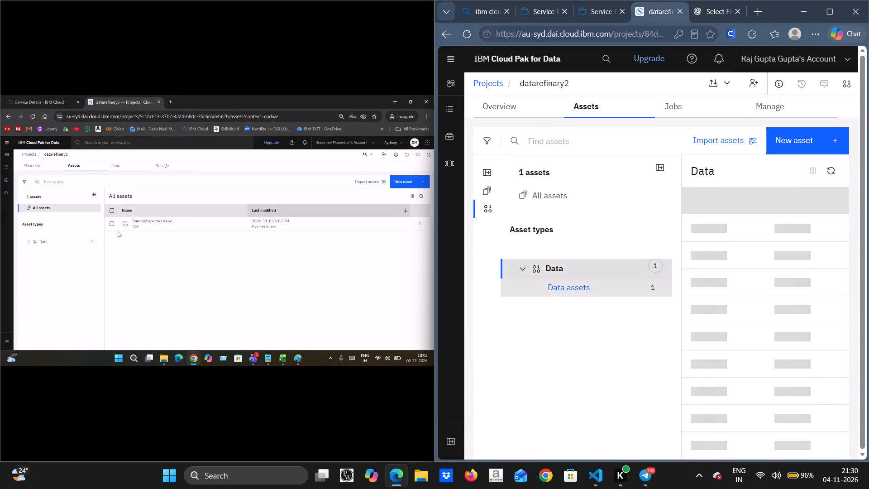
click(578, 288)
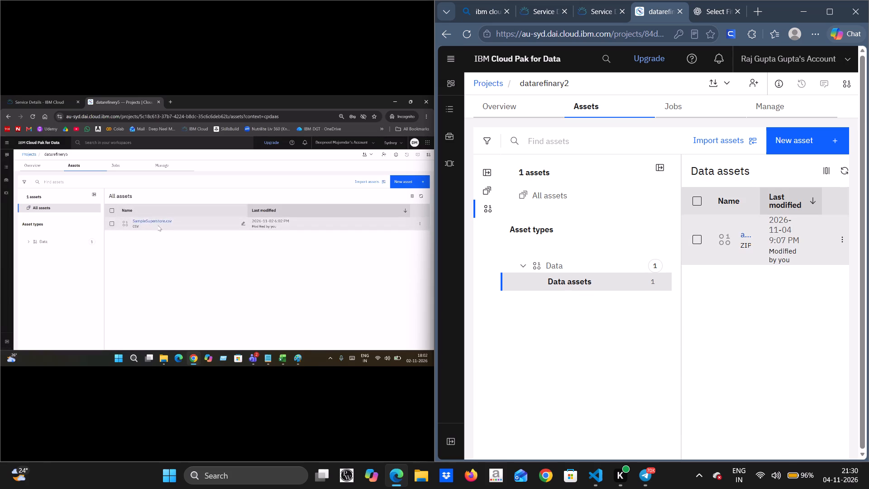
Try to select the ZIP file's entry in the Data assets list.
scroll(778, 234, left, 2)
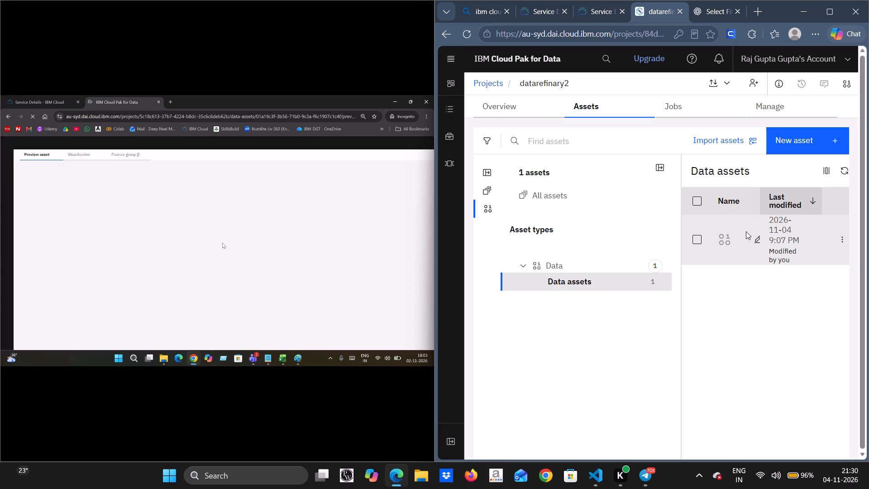
click(775, 231)
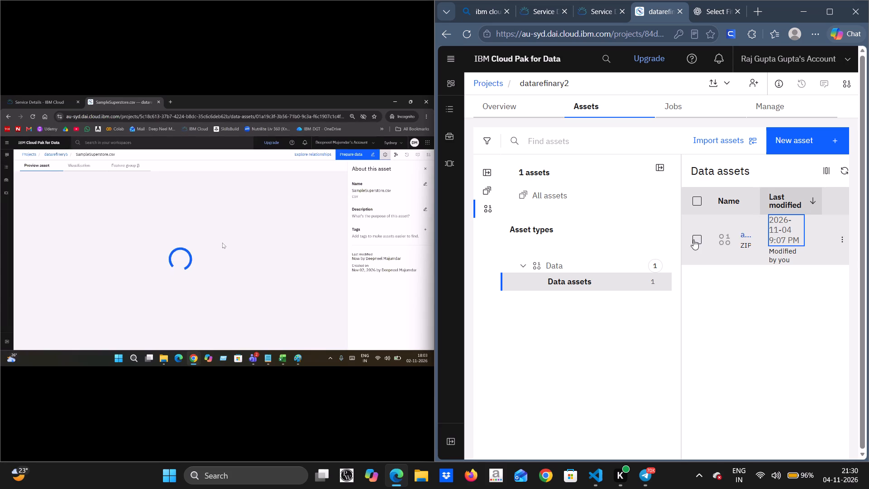
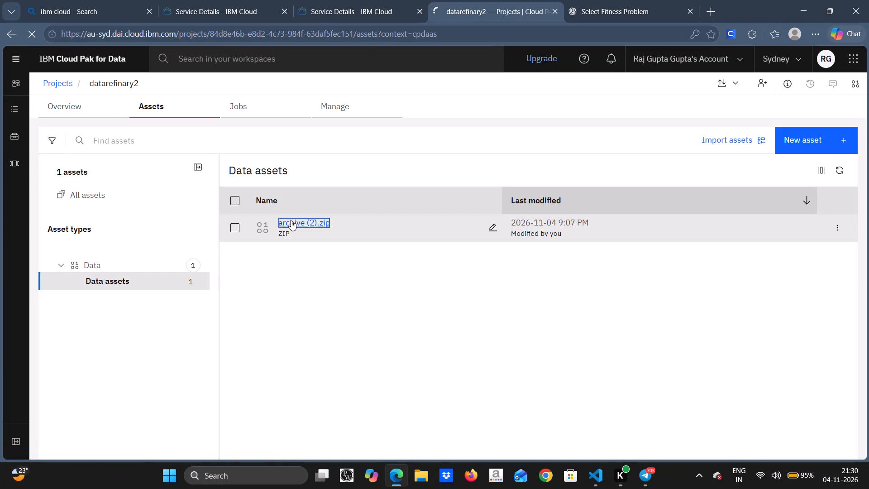
Open the archive (2).zip data asset and examine the error details of its preview.
click(291, 221)
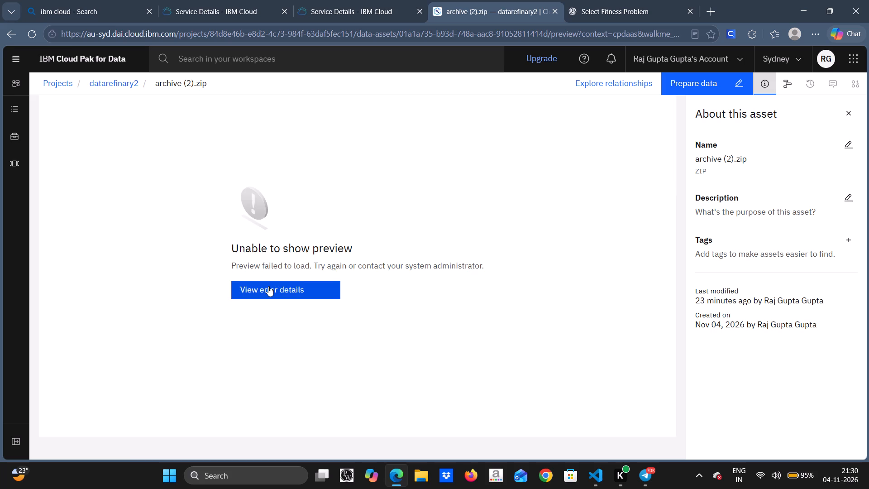
click(268, 286)
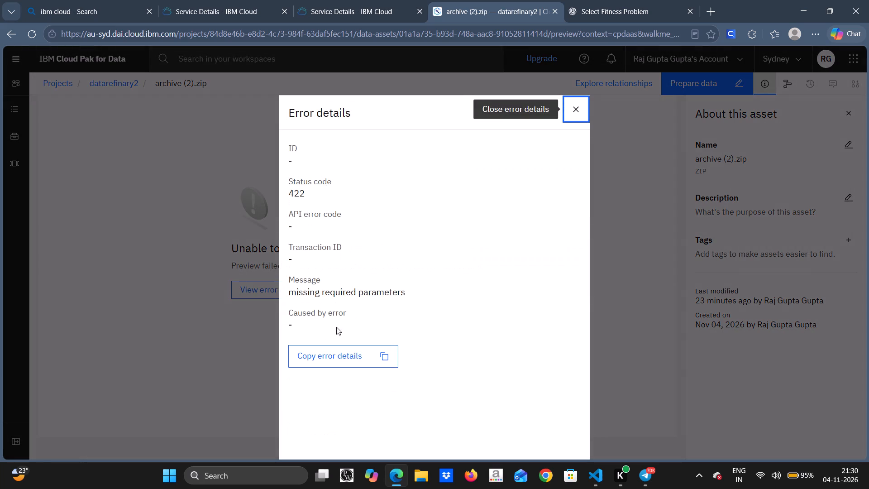
click(129, 191)
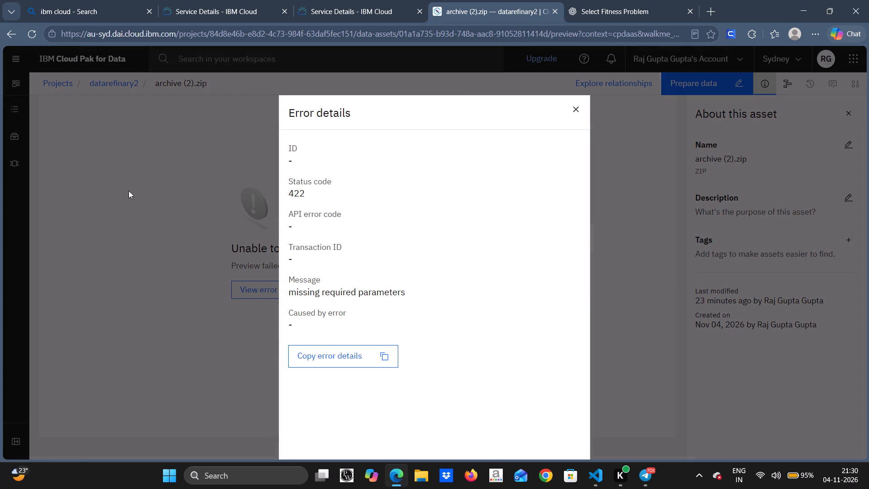
click(392, 0)
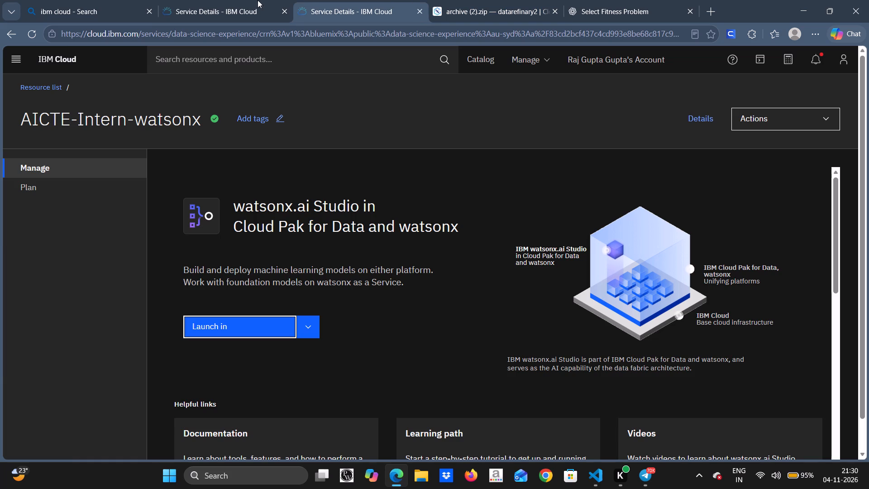
click(616, 10)
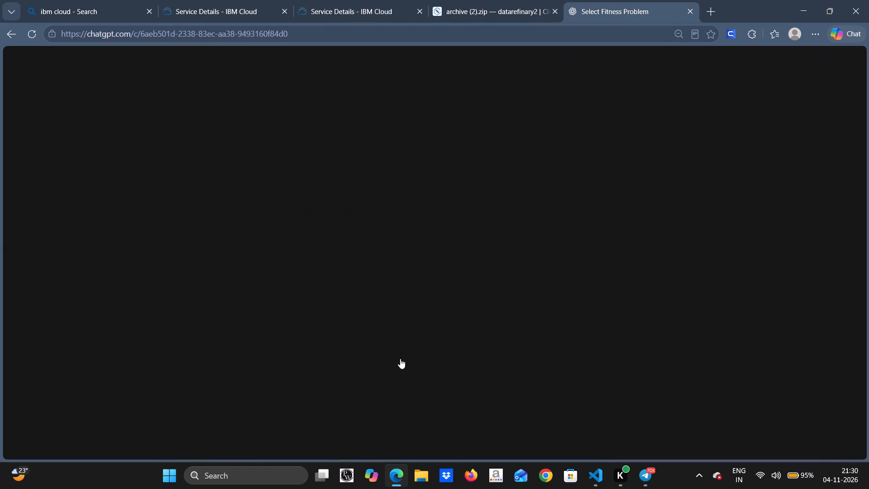
scroll(475, 231, up, 1)
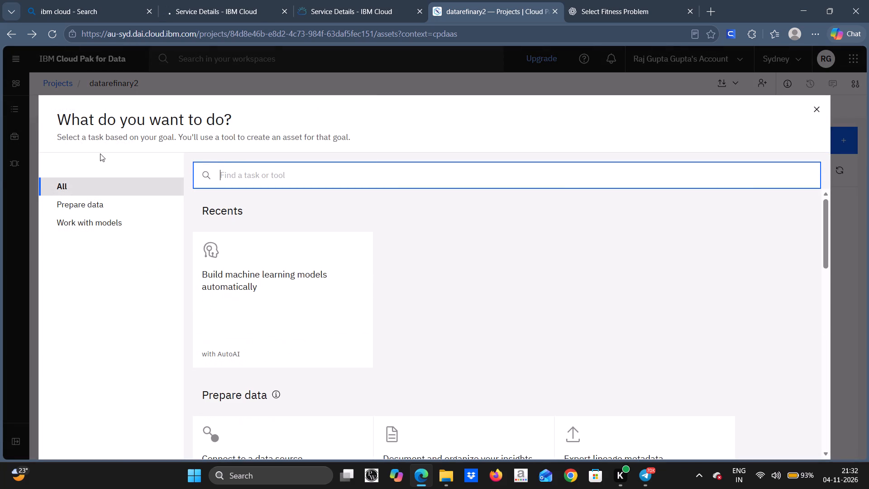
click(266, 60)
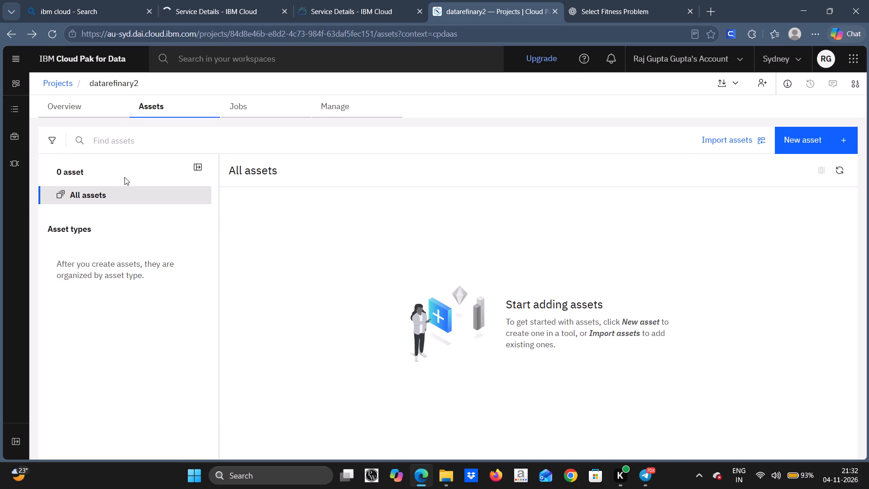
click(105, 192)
Import the archive (2) ZIP from the local Downloads folder into the datarefinary2 project as a data asset.
click(751, 142)
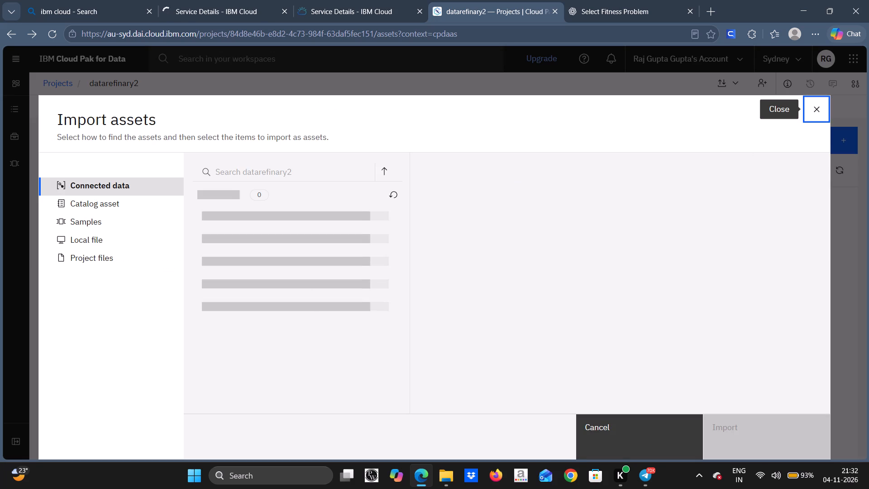
click(90, 244)
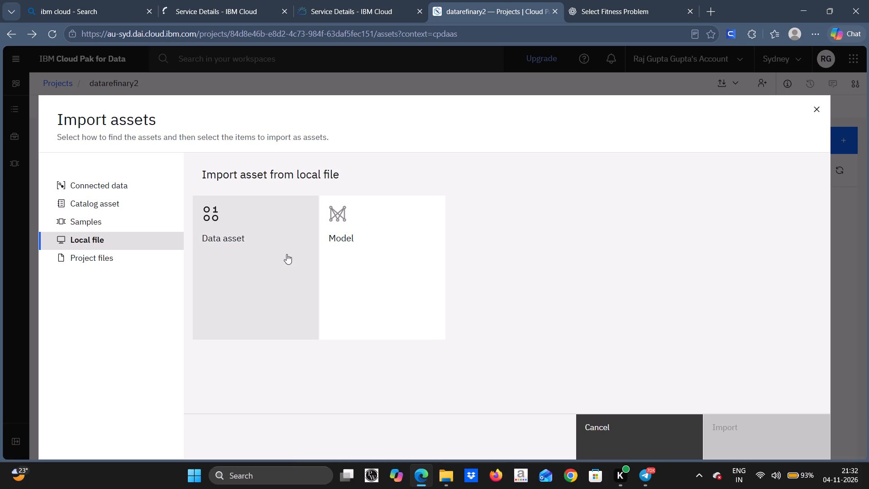
double_click(286, 254)
double_click(412, 281)
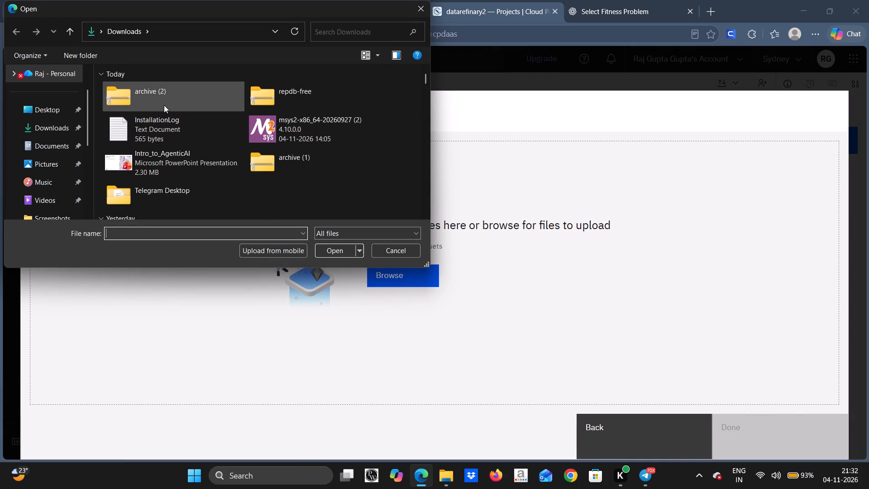
double_click(164, 105)
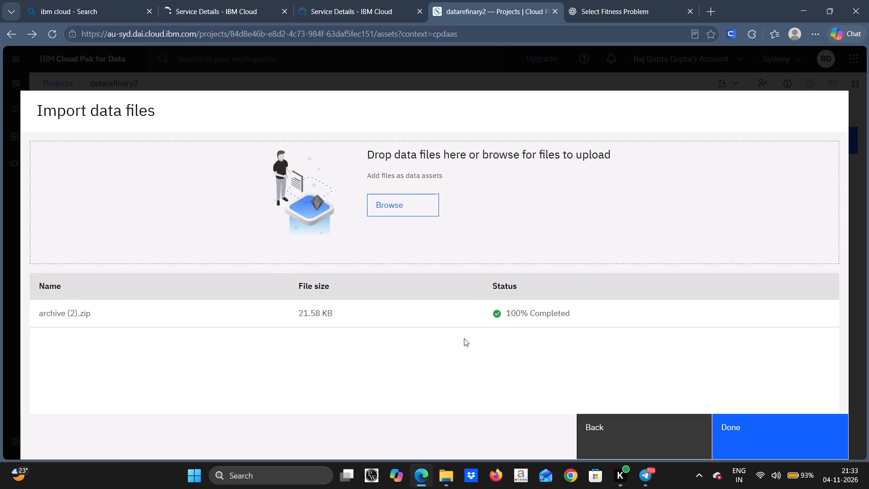
click(737, 430)
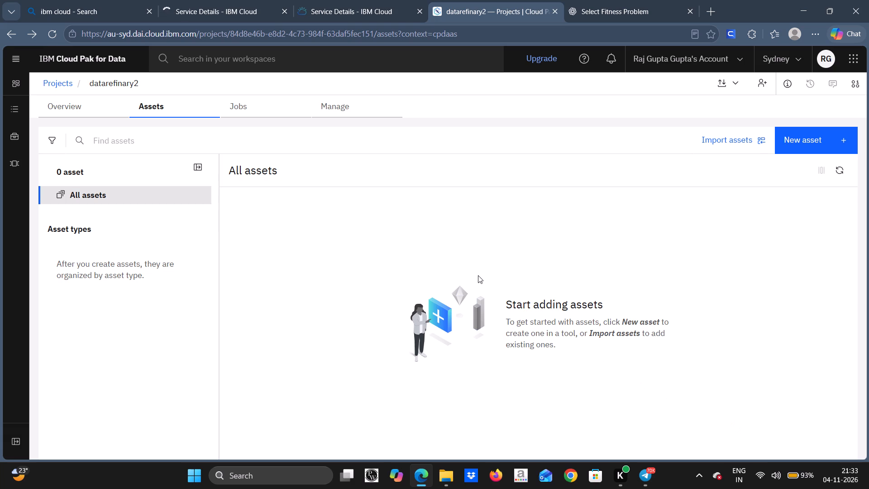
Reload the datarefinary2 asset list and open the archive (2).zip data asset to check its preview.
right_click(497, 268)
click(574, 180)
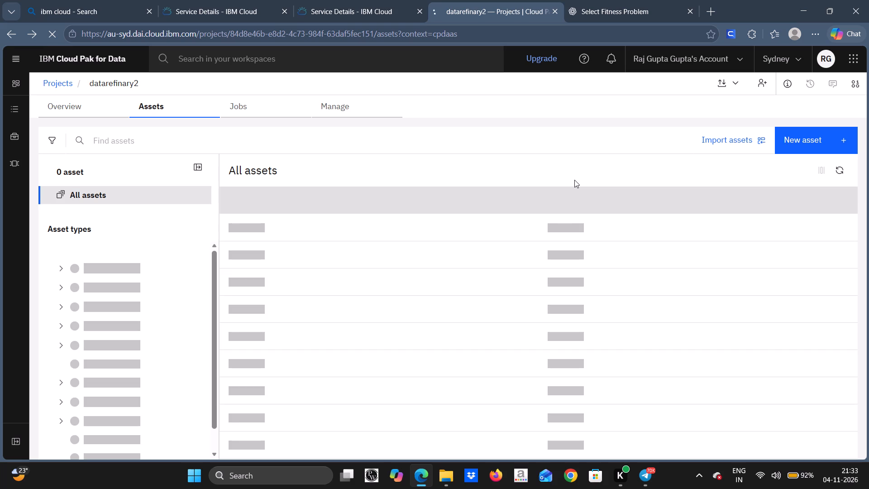
click(296, 224)
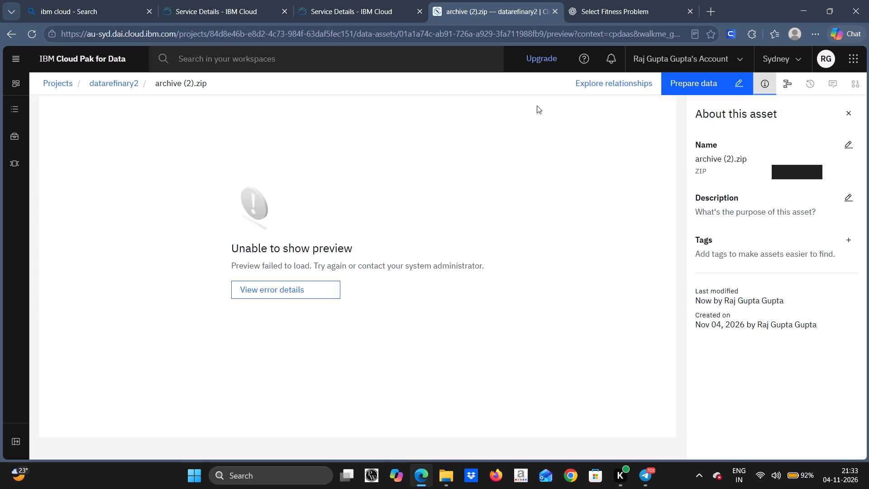
In File Explorer, copy the gym_members_exercise_tracking CSV out of the archive (2) ZIP into the Downloads folder and move the window aside.
click(445, 470)
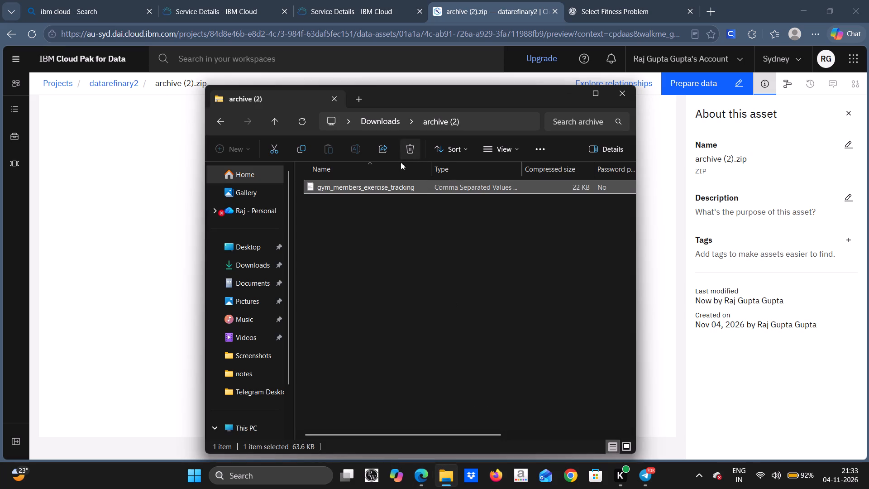
click(304, 147)
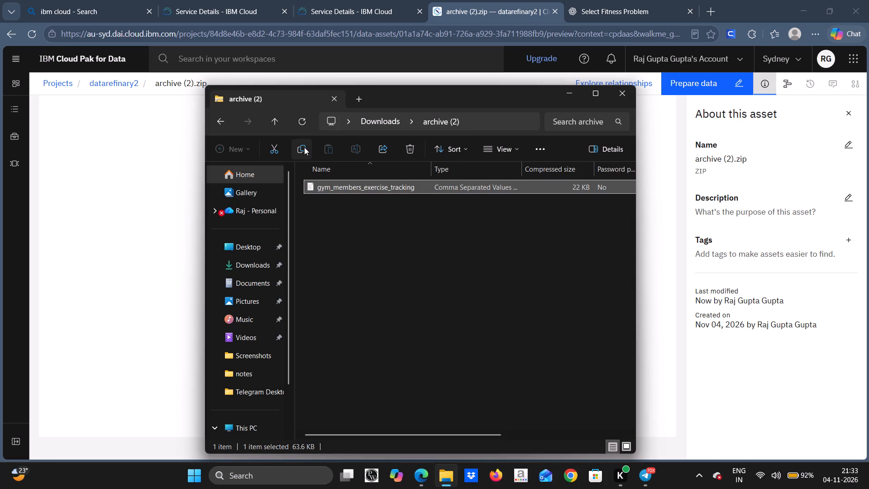
click(304, 147)
click(233, 253)
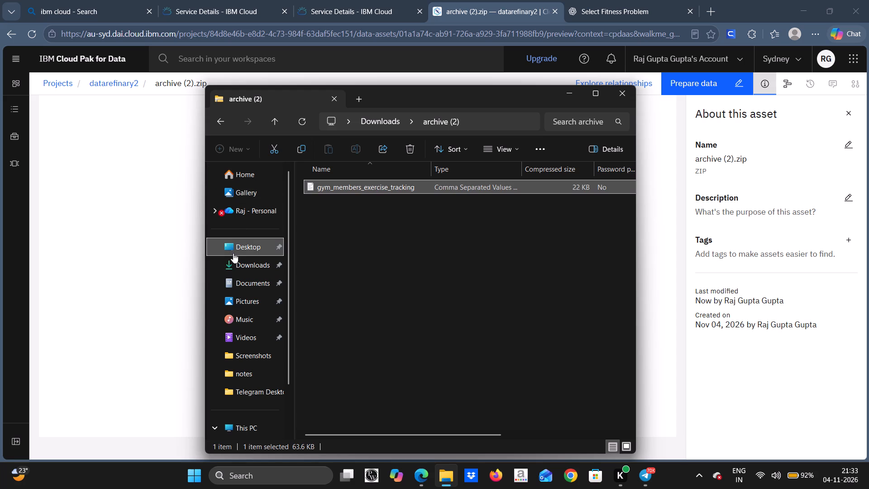
click(235, 267)
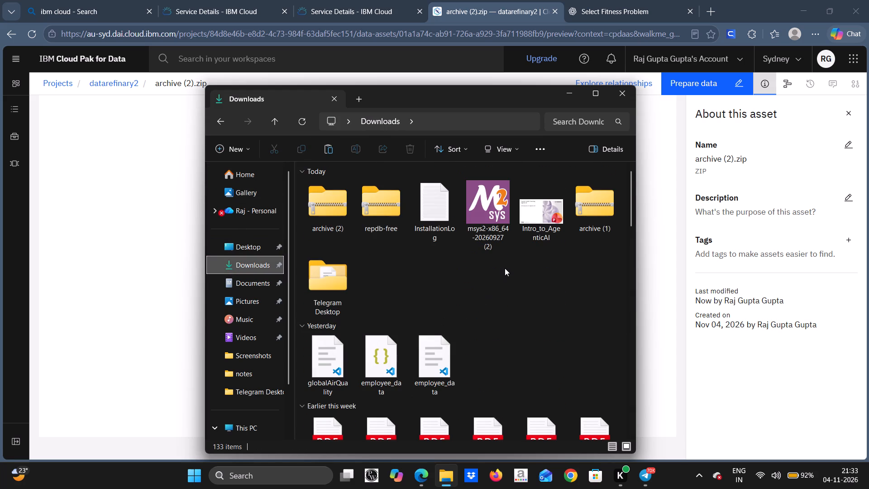
key(ctrl+v)
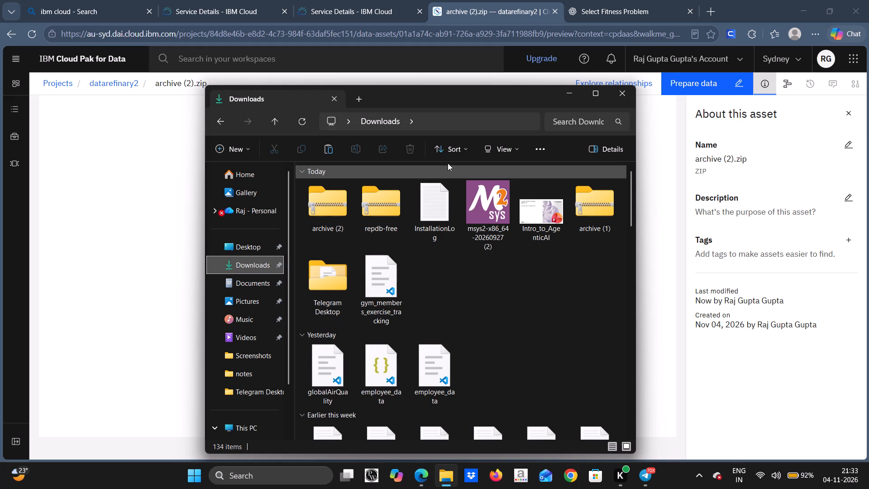
drag(424, 95, 500, 262)
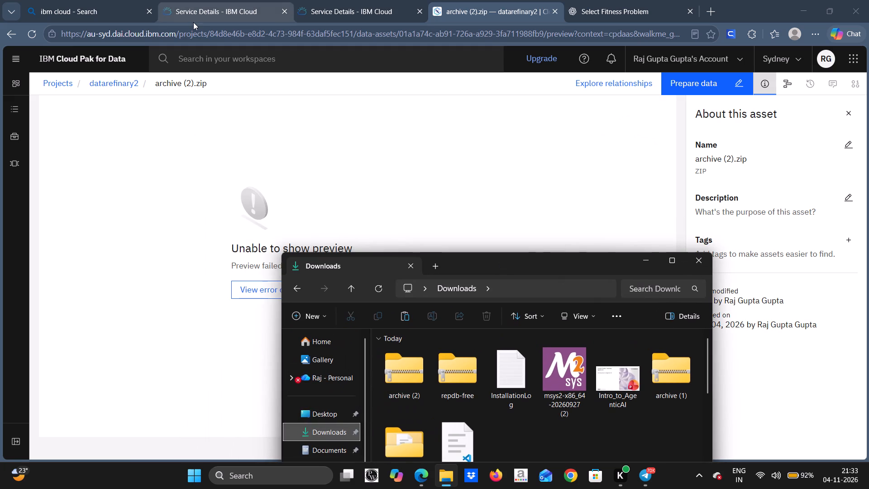
Return to the datarefinary2 project's assets in Cloud Pak for Data and delete the archive (2).zip data asset.
click(3, 32)
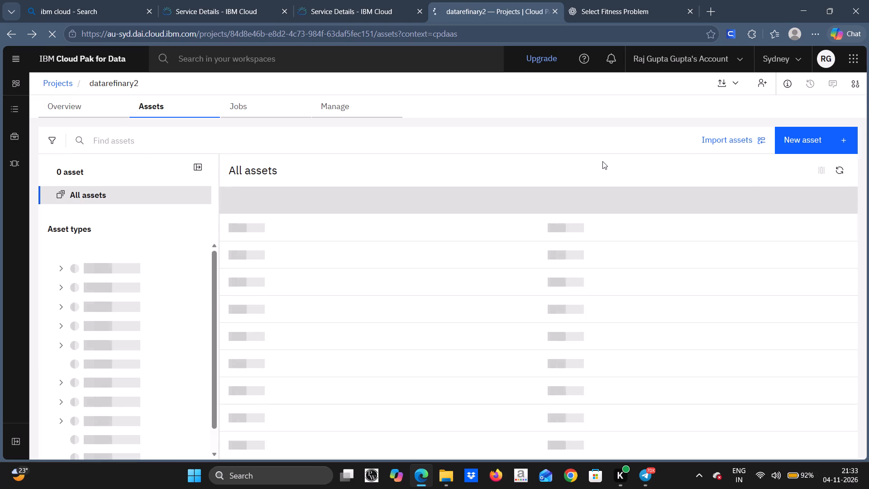
click(844, 225)
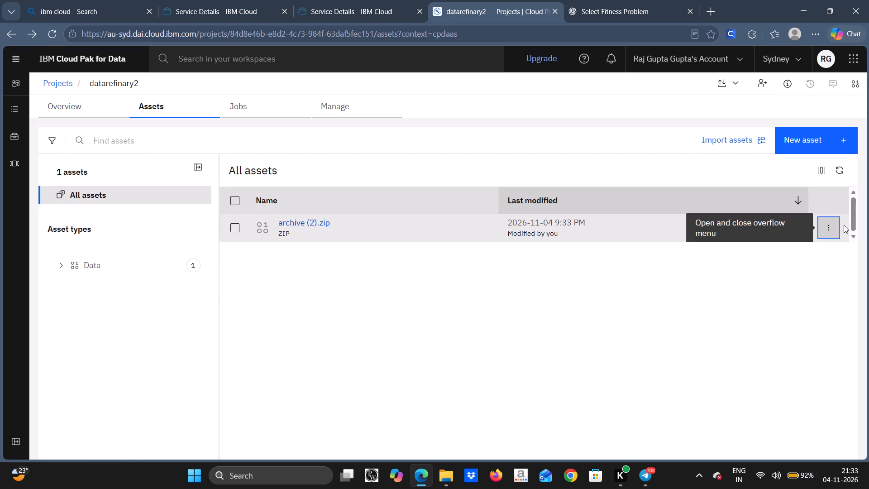
click(834, 226)
click(779, 303)
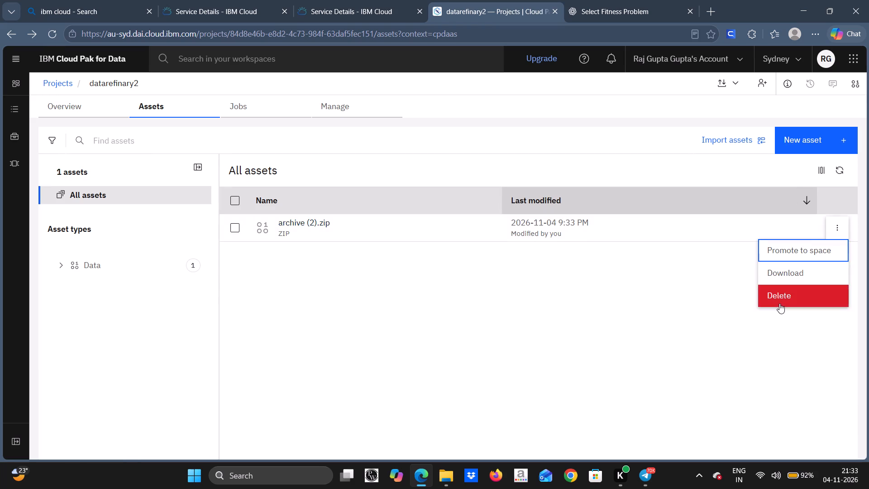
click(491, 288)
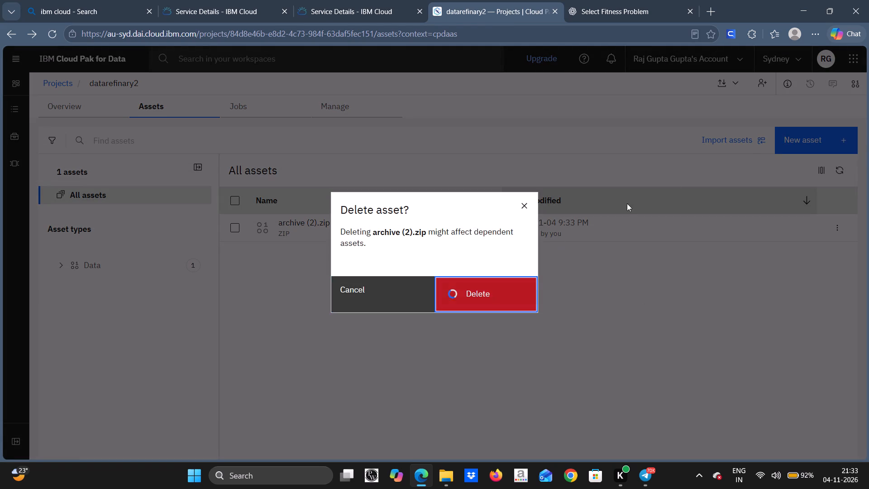
Import the gym_members_exercise_tracking CSV from the local Downloads folder into the datarefinary2 project as a data asset.
click(751, 140)
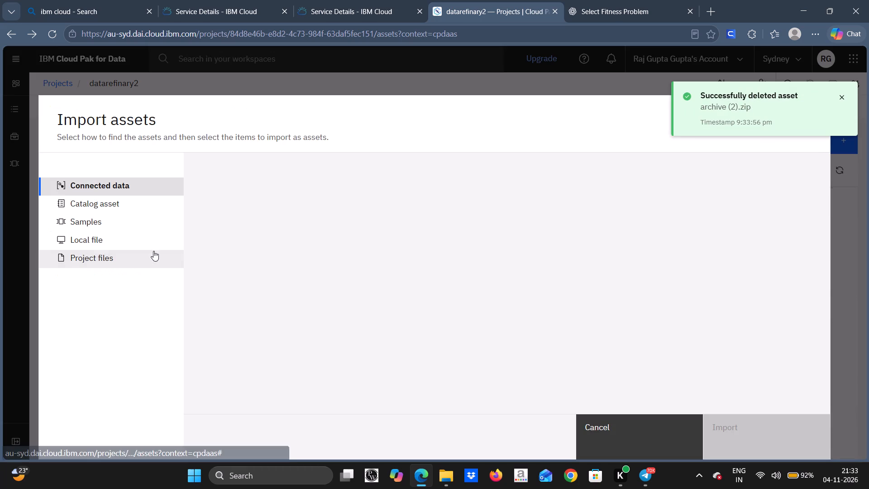
click(99, 238)
click(225, 216)
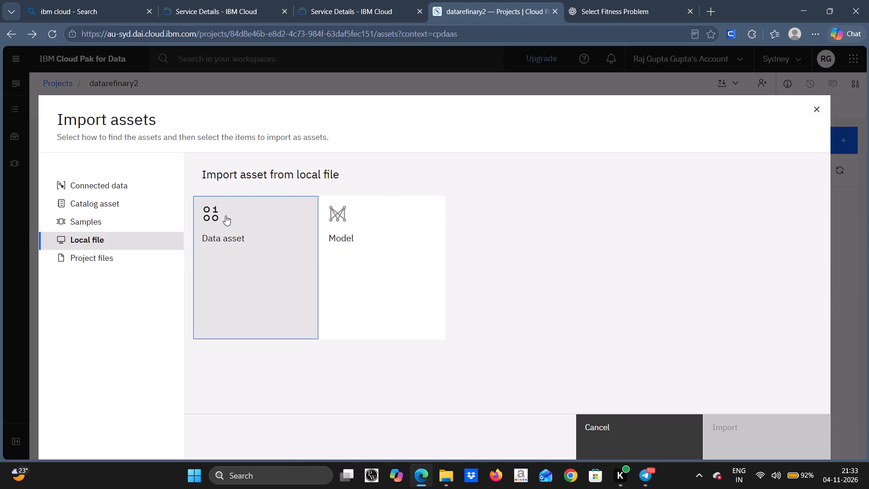
click(385, 268)
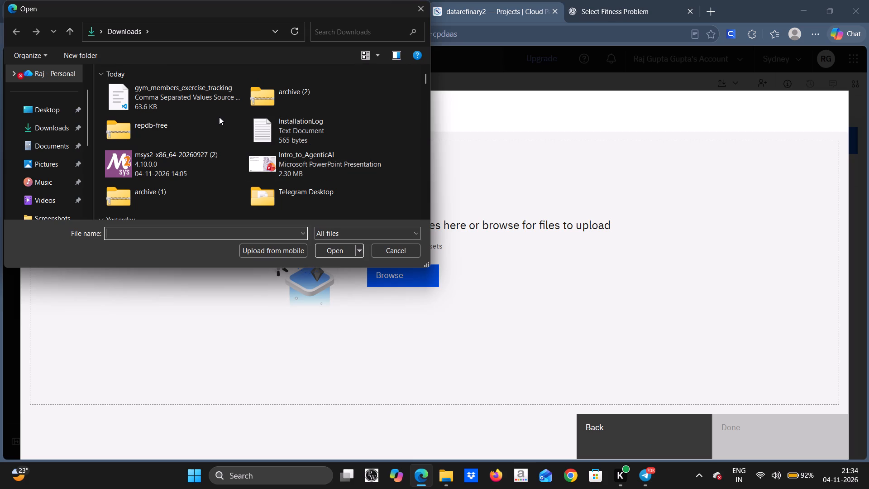
click(210, 95)
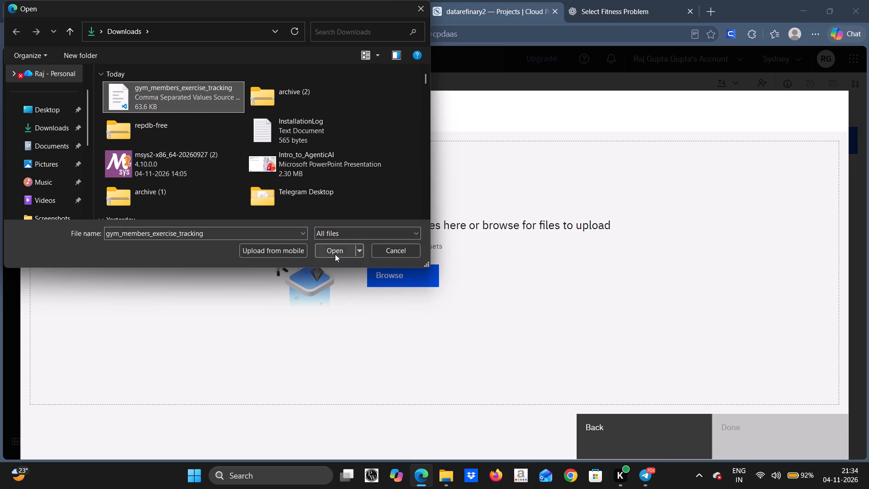
click(335, 251)
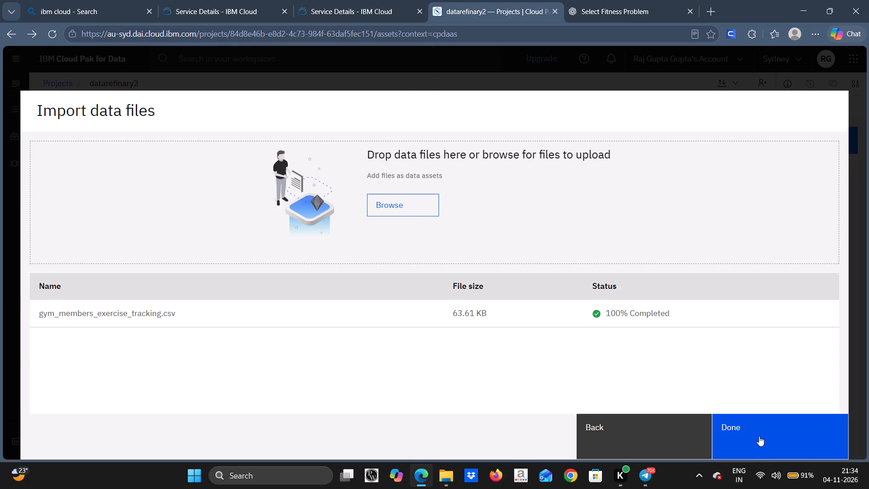
click(759, 436)
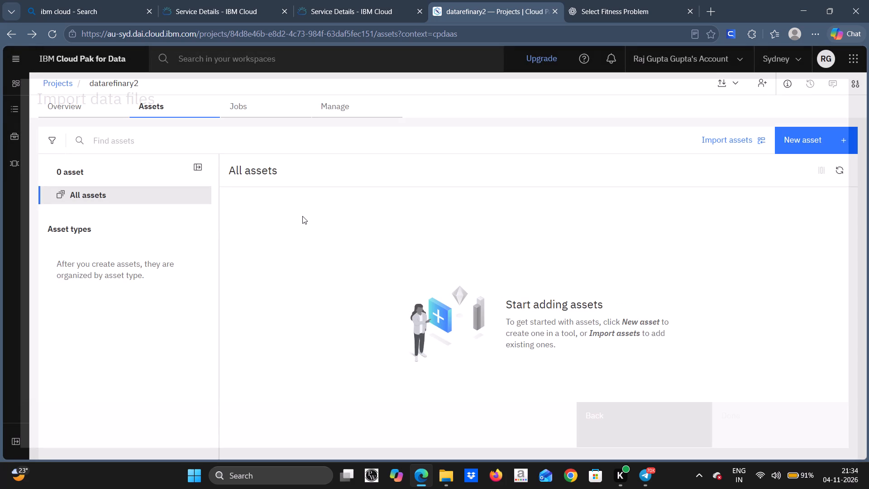
Reload the project's asset list and open gym_members_exercise_tracking.csv to preview its data.
key(ctrl+r)
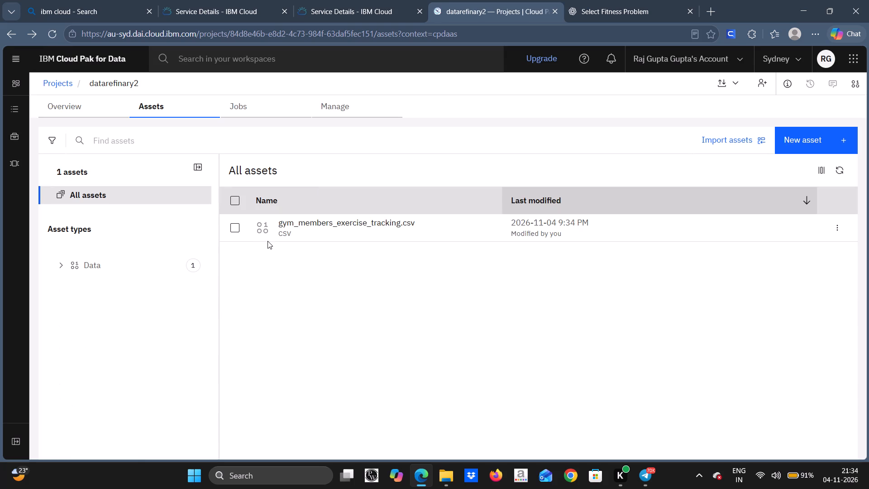
click(302, 221)
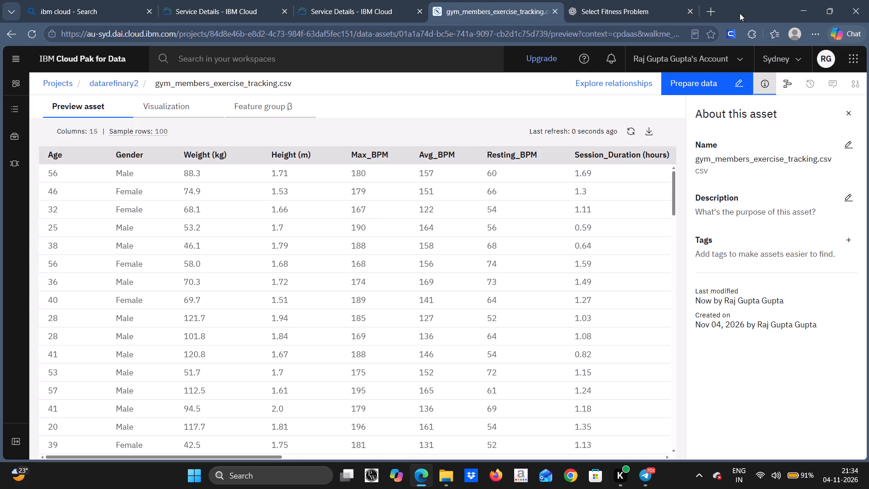
Snap the browser window with the CSV preview to the right half of the desktop for a side-by-side layout.
drag(740, 13, 371, 31)
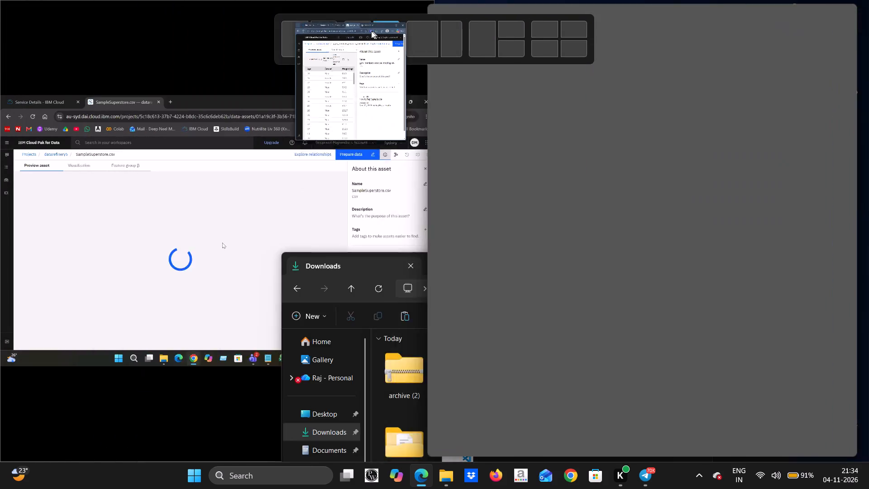
drag(371, 31, 396, 39)
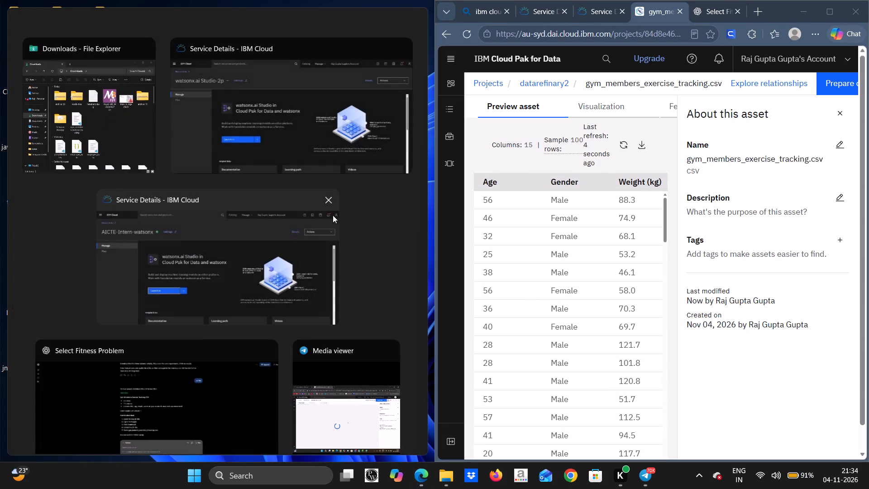
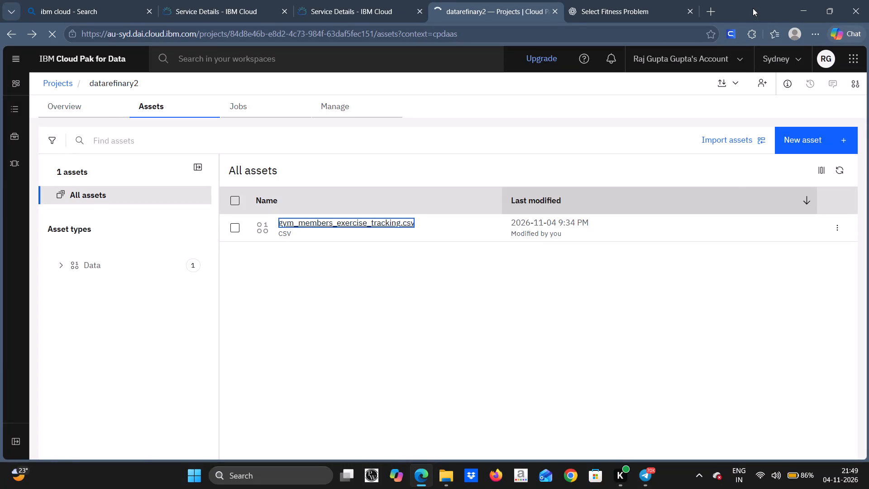
Place the browser window with the CSV asset on the right half of the desktop, beside the Data Refinery demonstration.
drag(753, 8, 731, 202)
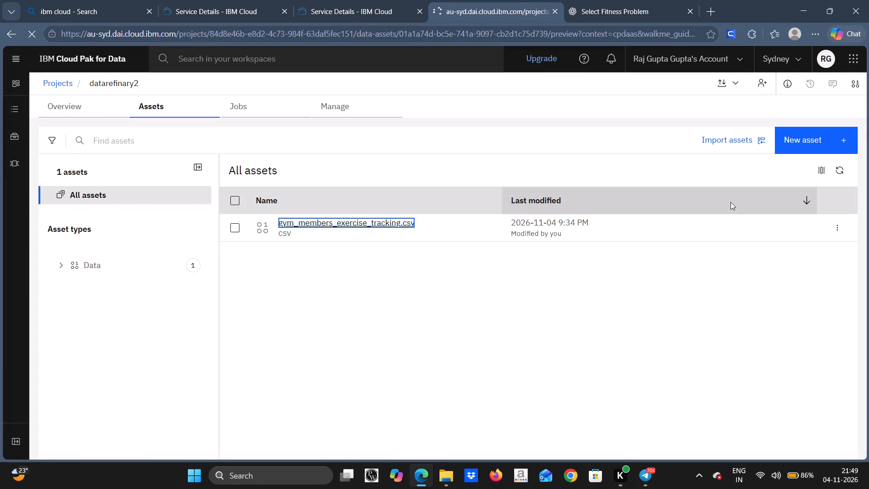
drag(731, 202, 735, 24)
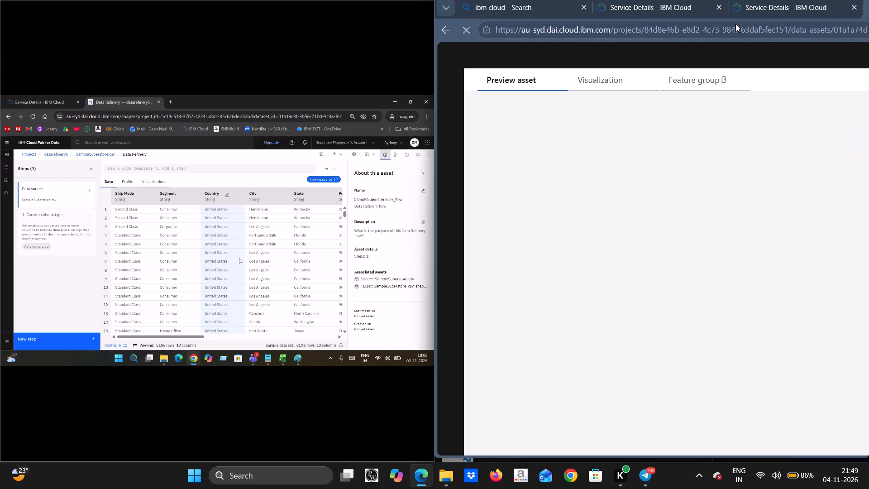
drag(735, 24, 418, 25)
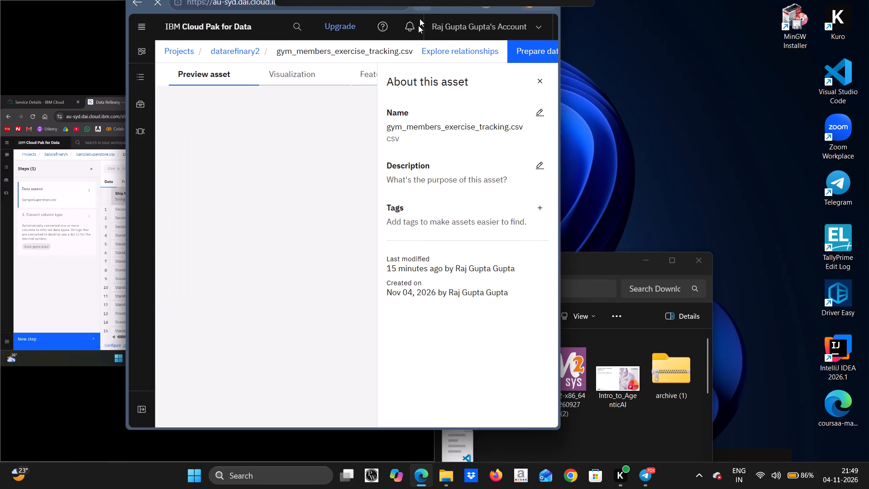
drag(418, 25, 393, 39)
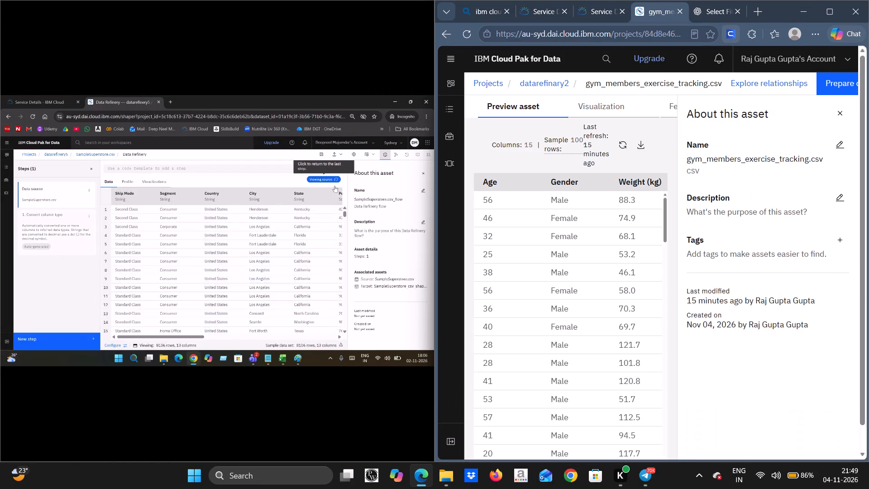
Examine the columns and sample rows in the preview of gym_members_exercise_tracking.csv.
scroll(604, 224, left, 2)
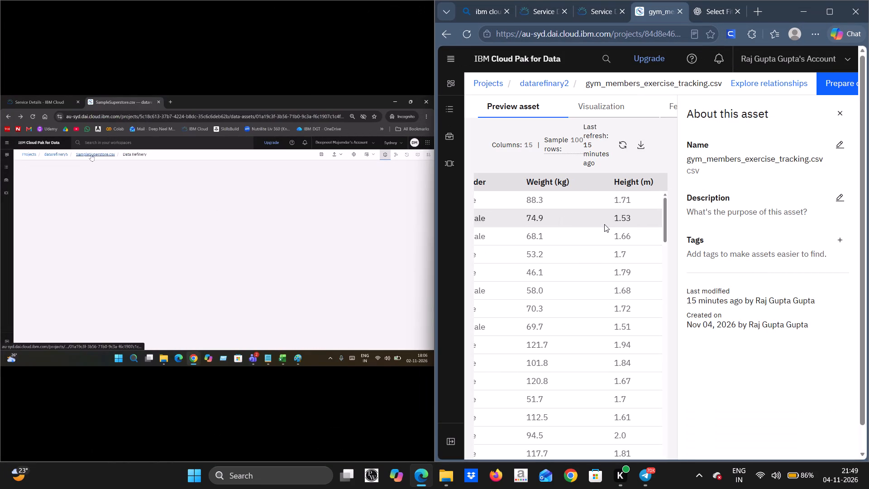
scroll(604, 224, left, 2)
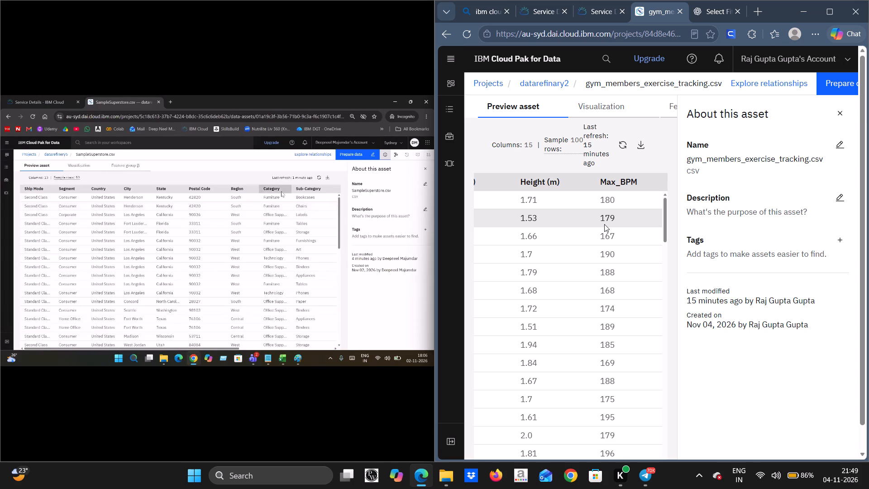
scroll(604, 224, left, 4)
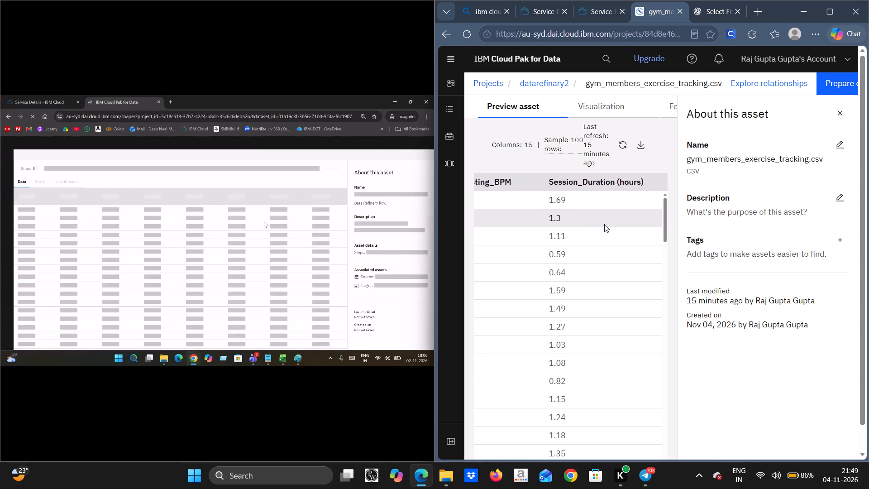
scroll(604, 224, left, 5)
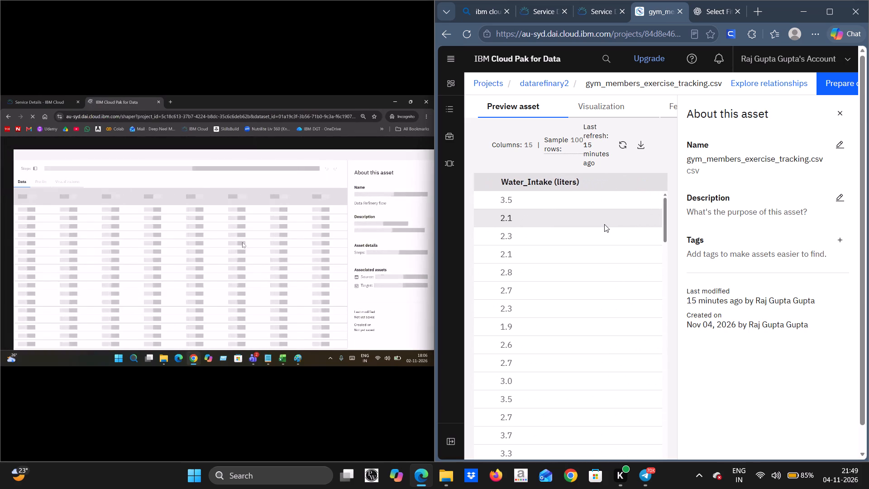
scroll(604, 224, left, 4)
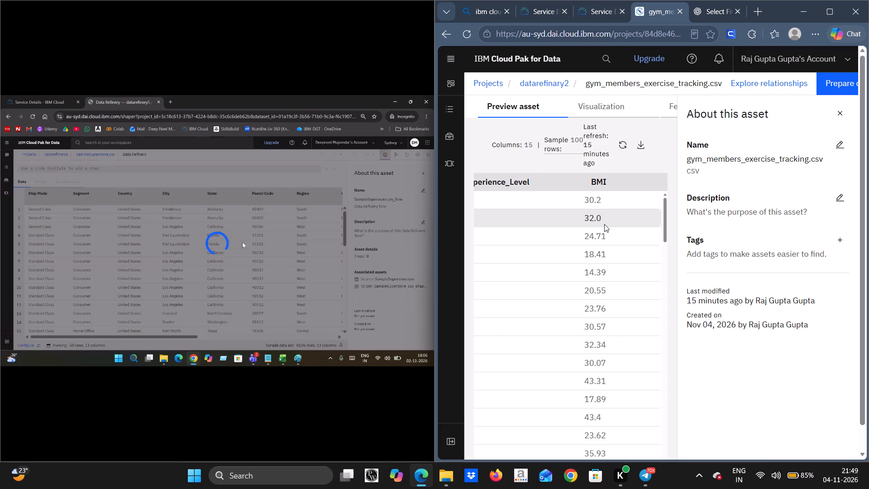
scroll(604, 224, right, 8)
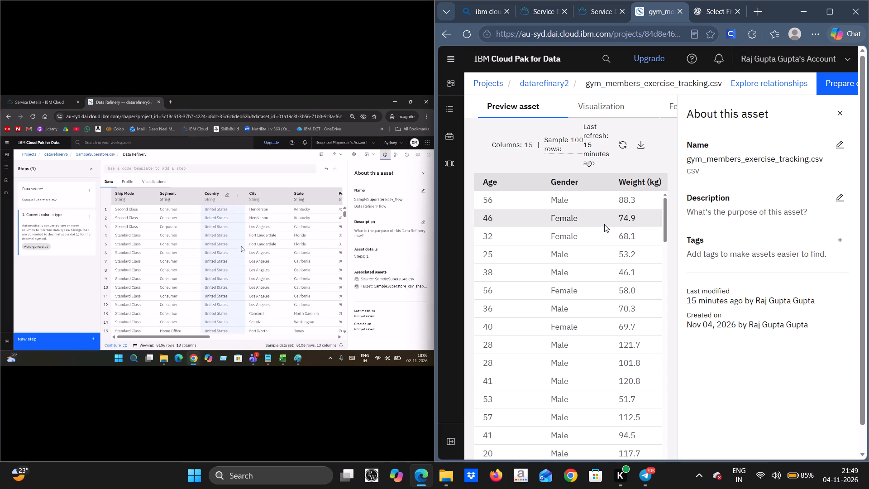
scroll(604, 224, down, 7)
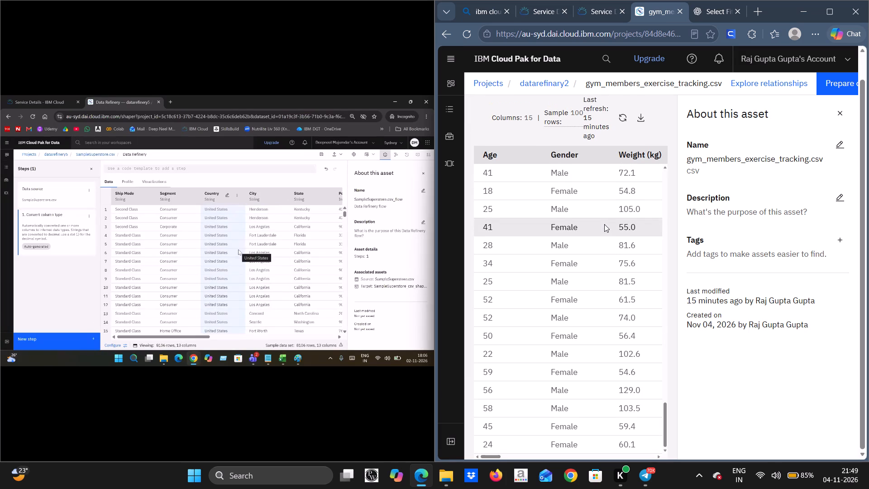
scroll(599, 343, down, 3)
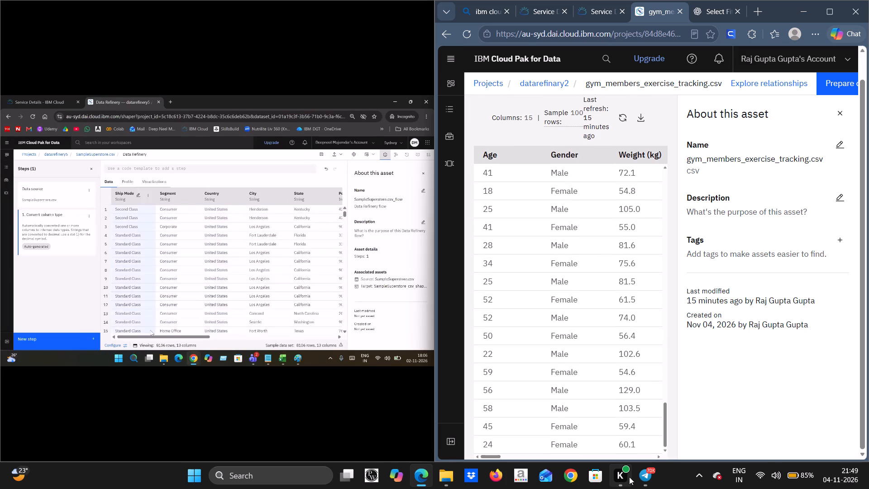
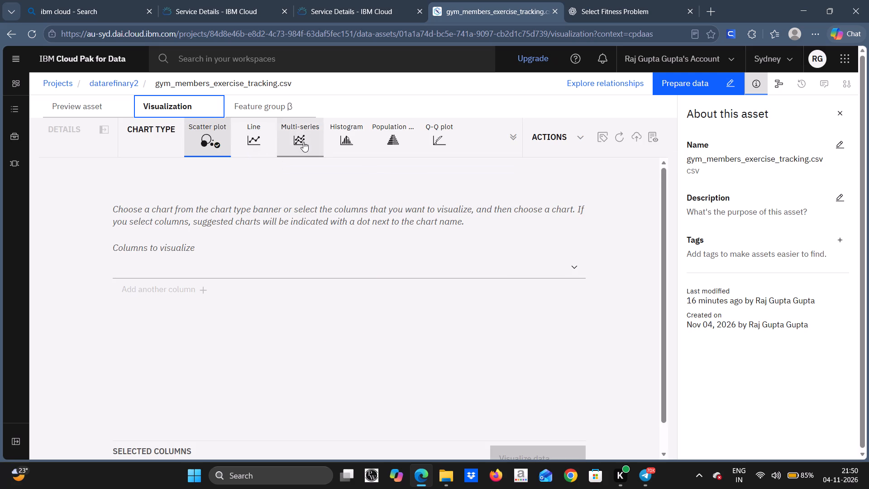
Create a line chart with BMI on the X-axis and Avg_BPM on the Y-axis, split by Gender.
click(253, 136)
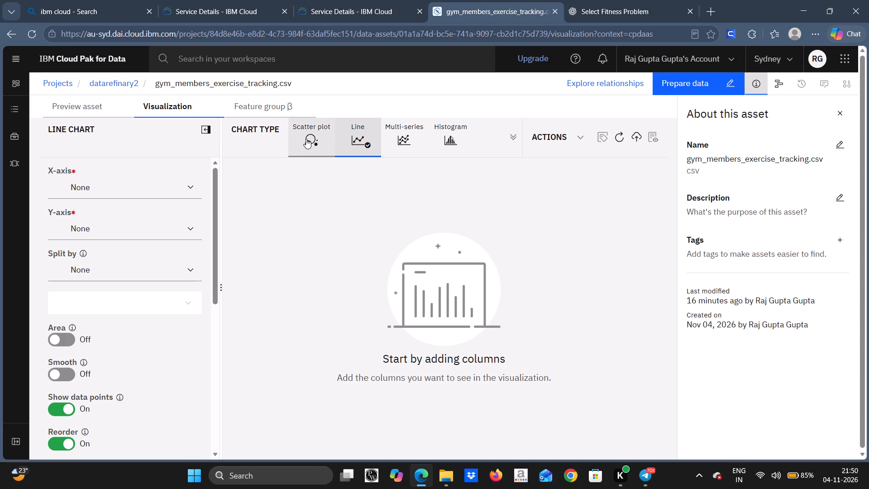
click(142, 197)
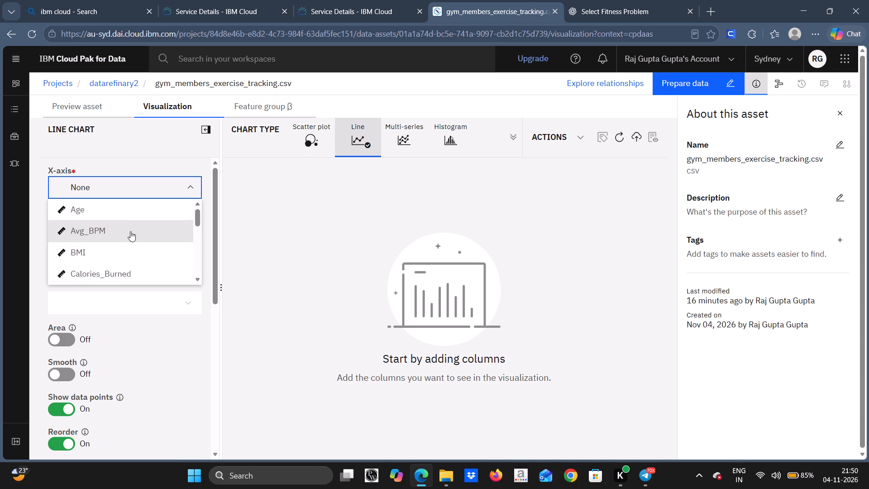
click(127, 248)
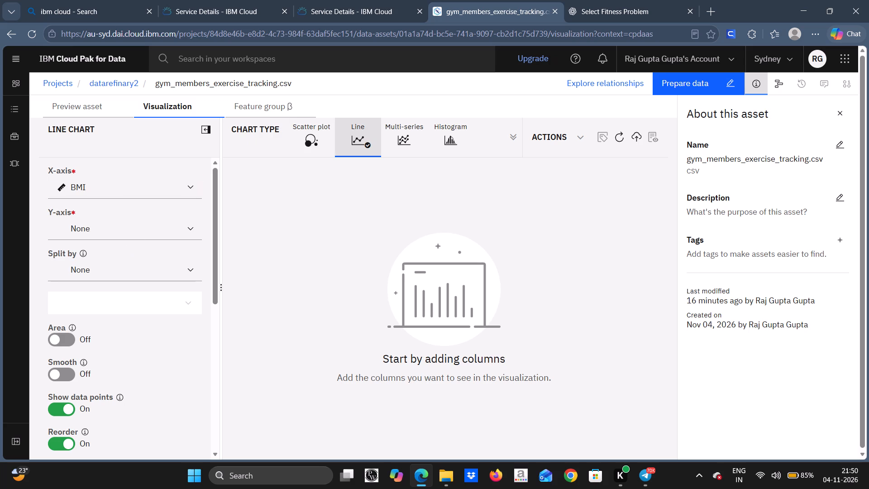
click(150, 228)
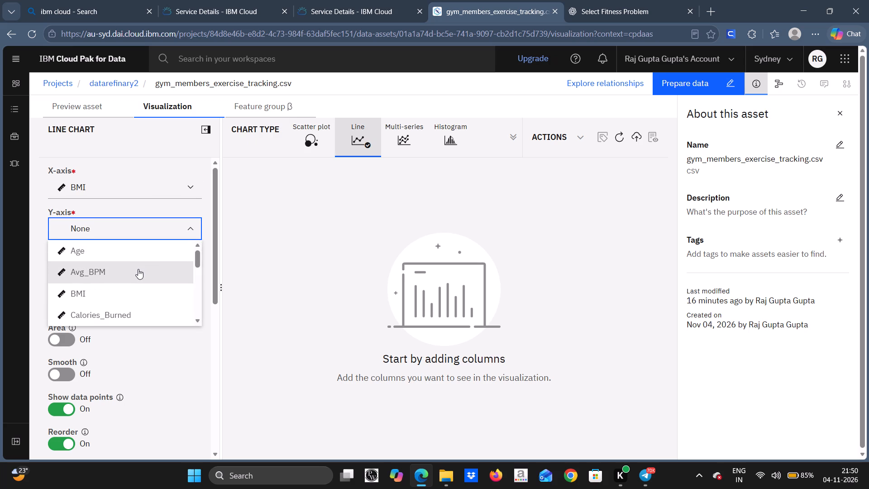
click(138, 269)
click(150, 278)
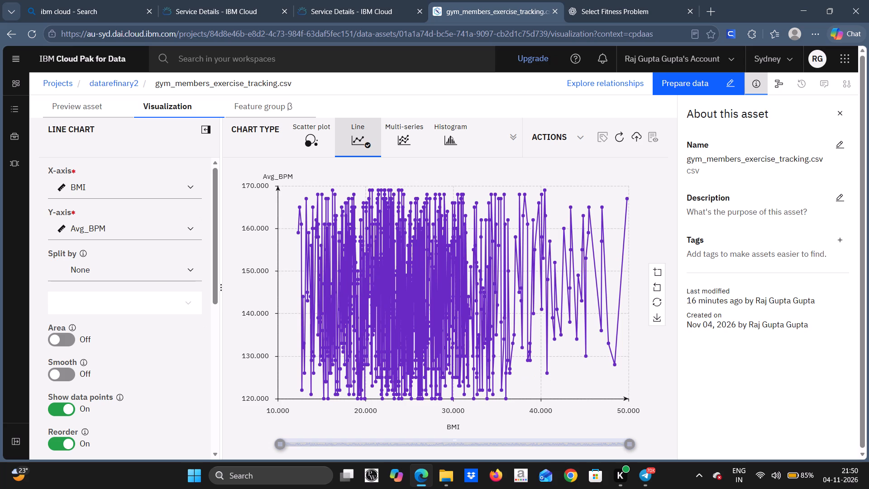
click(129, 323)
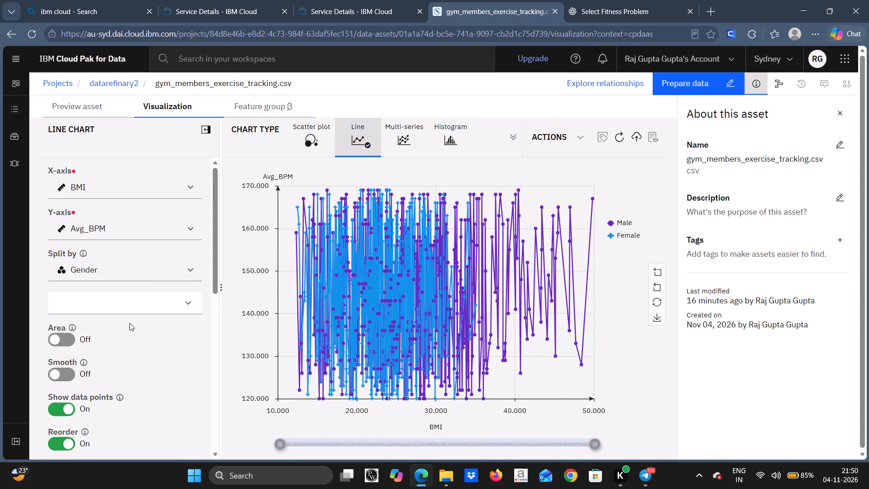
Change the line chart's X-axis column to Age.
click(171, 190)
click(159, 212)
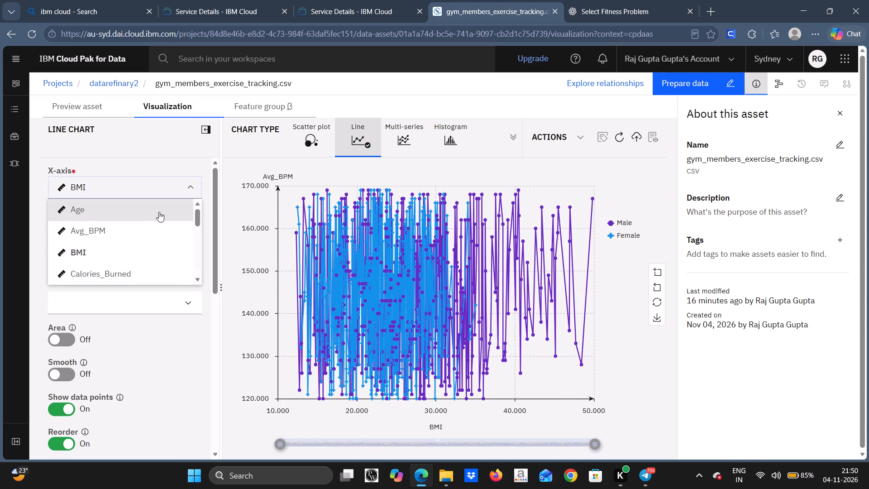
Create a histogram with Avg_BPM on the X-axis, split by Gender.
click(433, 128)
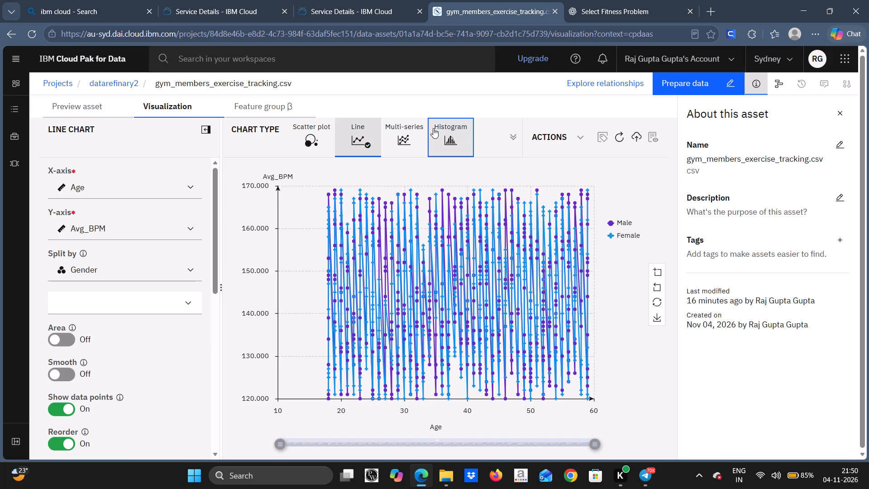
click(174, 179)
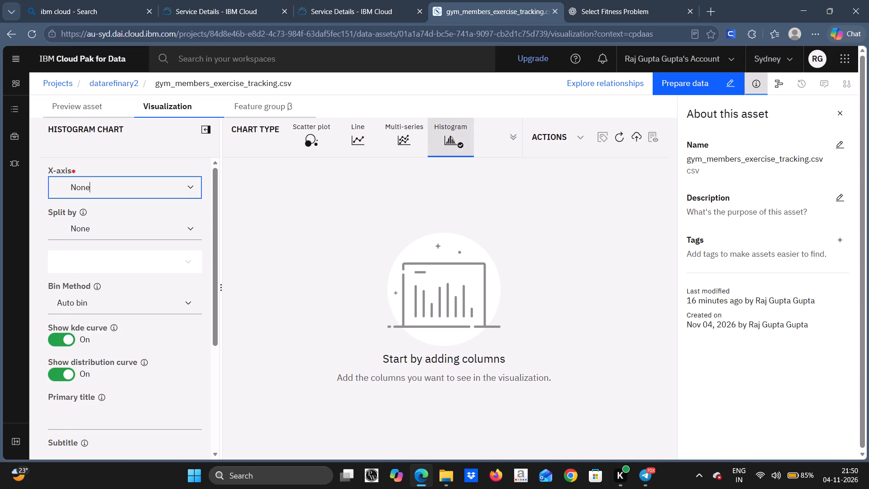
click(153, 229)
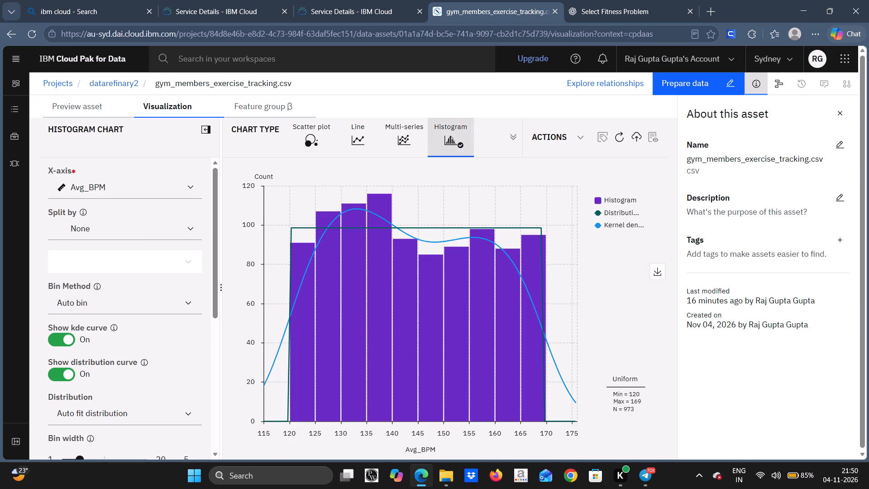
click(152, 230)
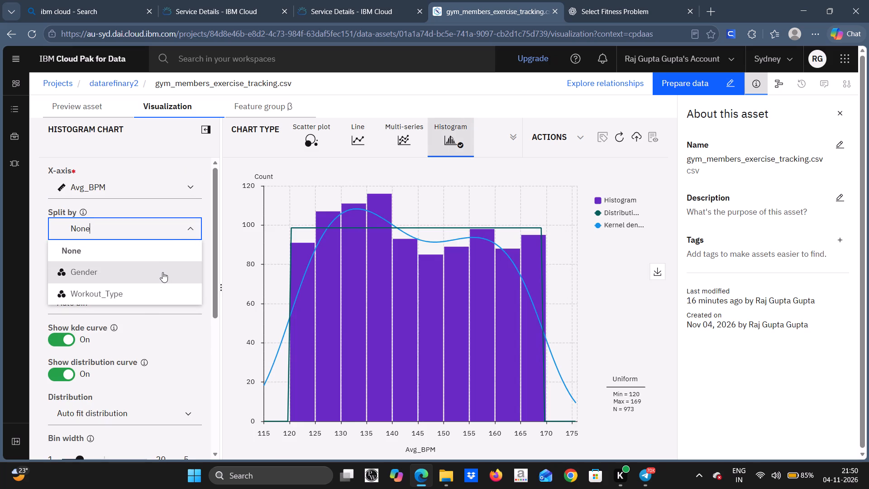
click(162, 272)
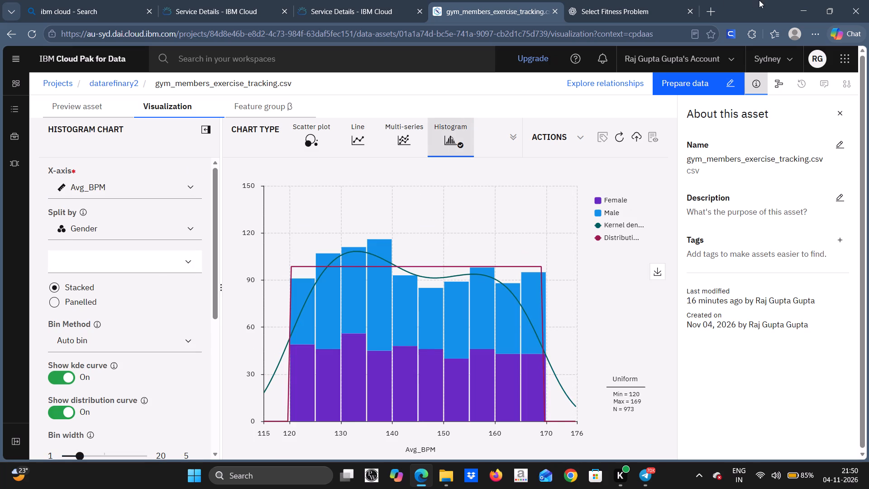
Restore the maximized browser window to a smaller size and move it down to uncover the Data Refinery demonstration.
drag(754, 10, 689, 216)
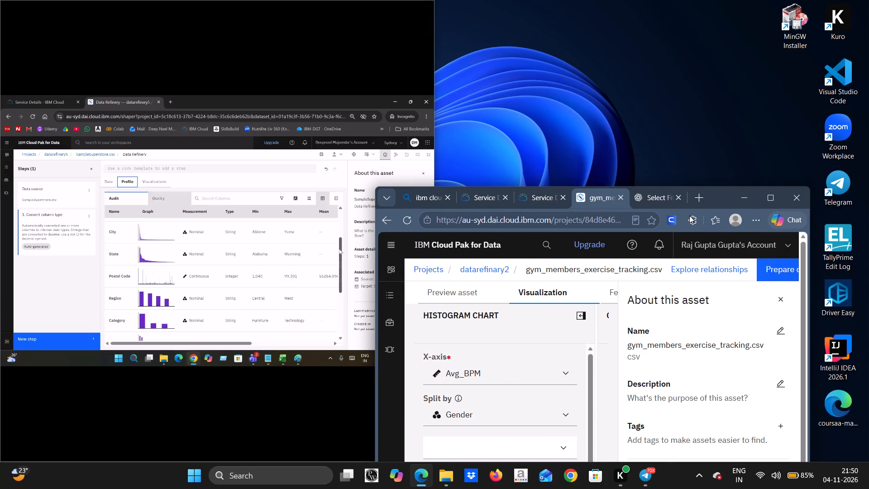
drag(689, 216, 689, 185)
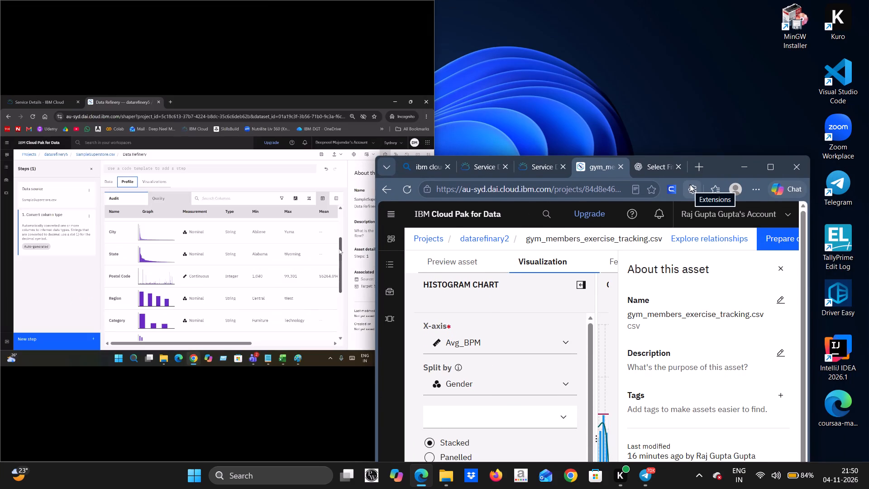
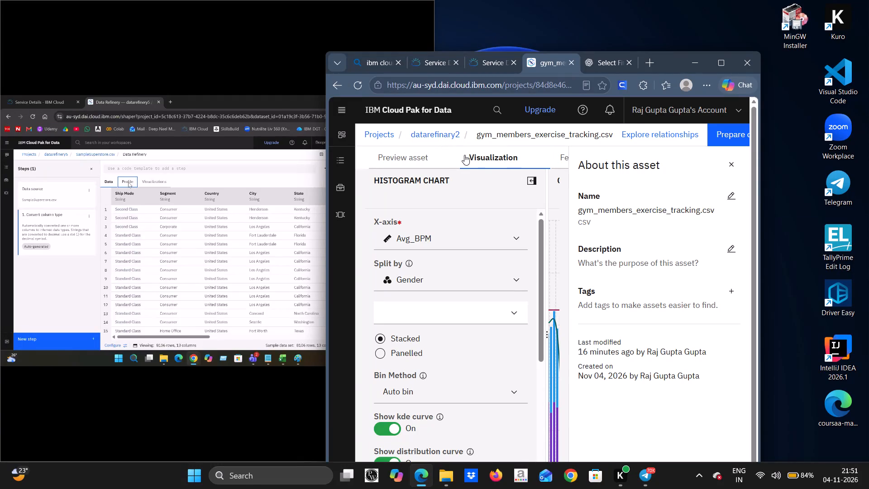
Go back from the histogram to the gym members CSV's data preview and view it in a maximized browser window.
scroll(464, 155, left, 2)
scroll(464, 155, right, 4)
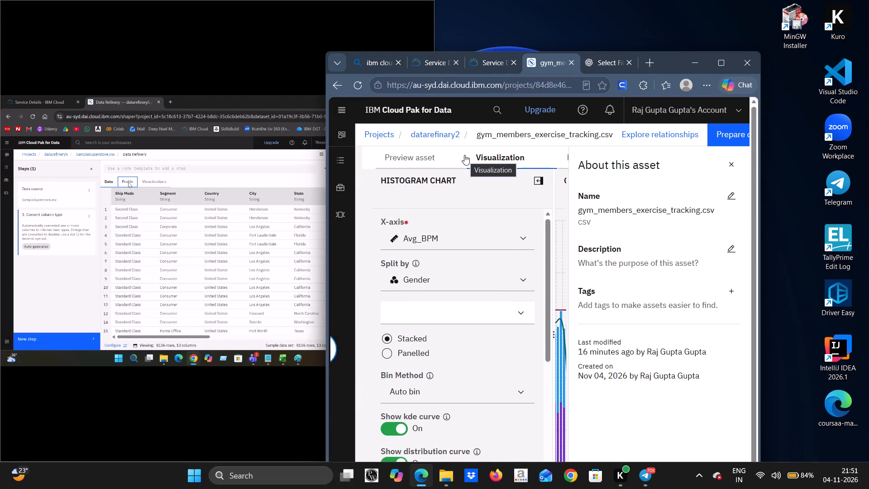
click(340, 87)
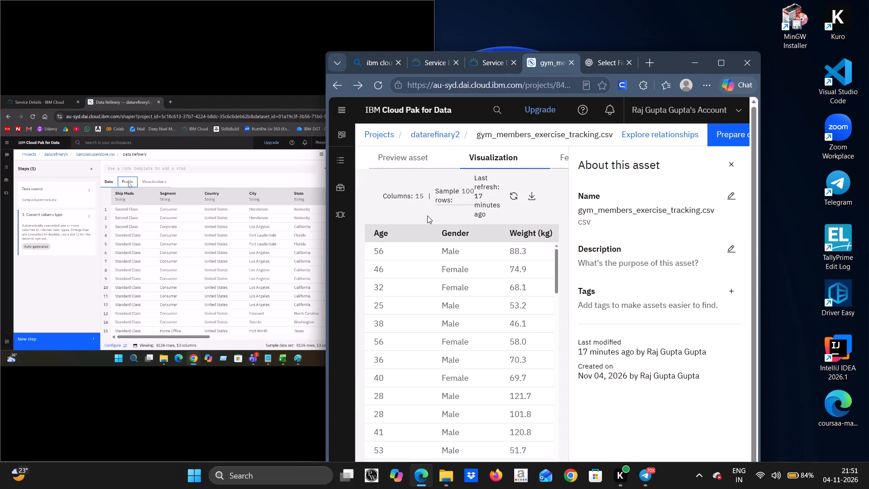
click(723, 69)
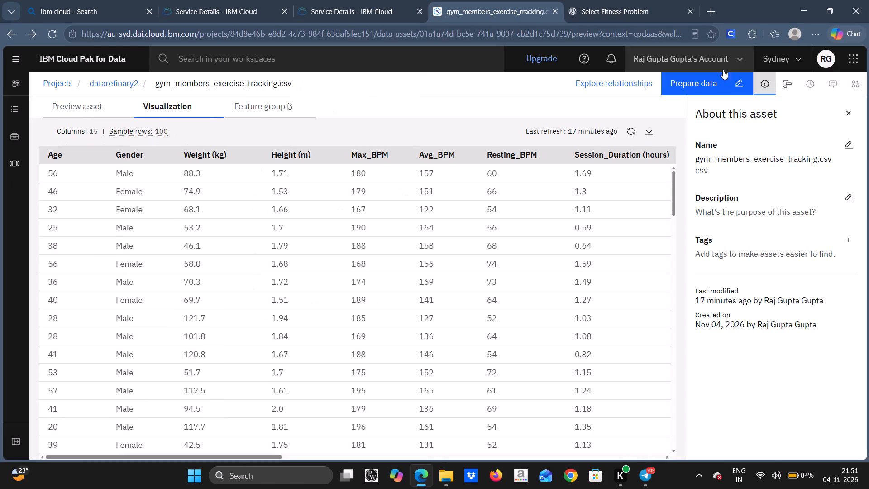
scroll(296, 161, right, 1)
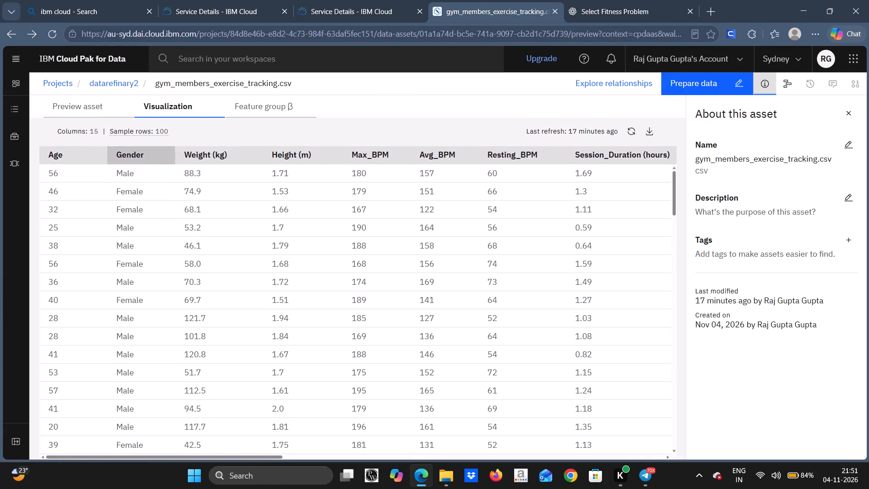
Check the asset's Feature group page and return to its Visualization page.
click(255, 101)
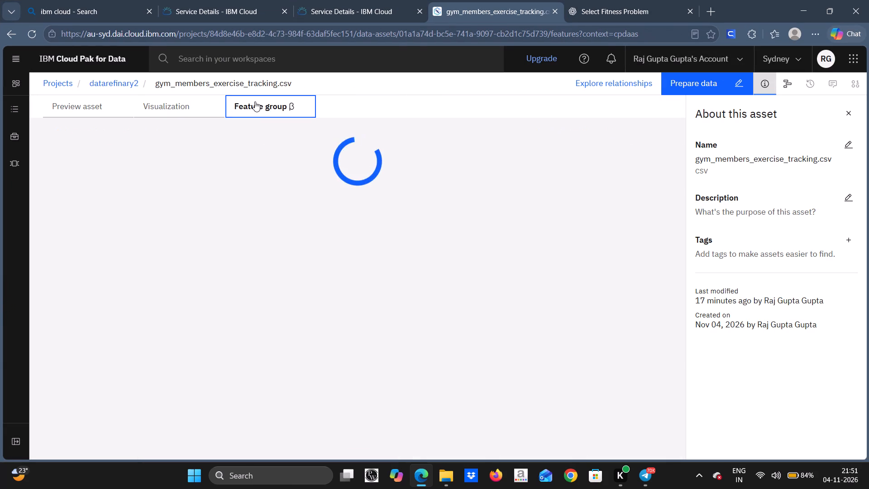
click(160, 107)
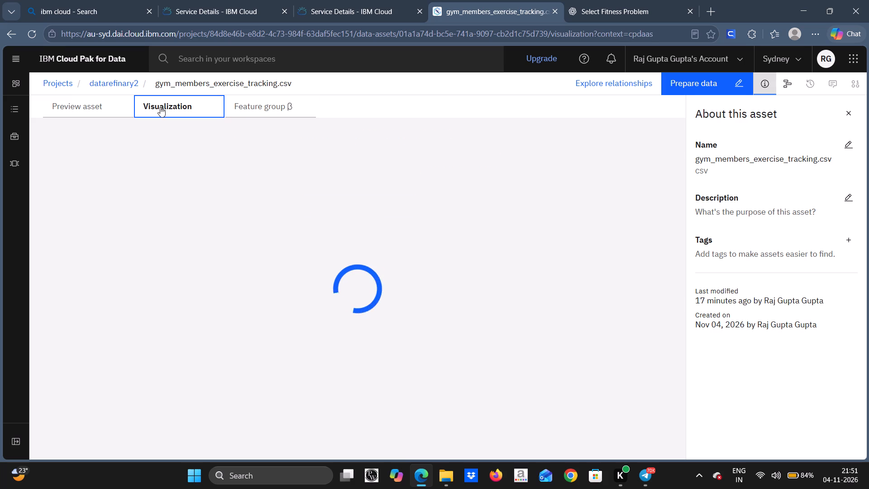
Restore the maximized browser window to a smaller size and move it aside to uncover the Data Refinery demonstration.
drag(742, 13, 772, 174)
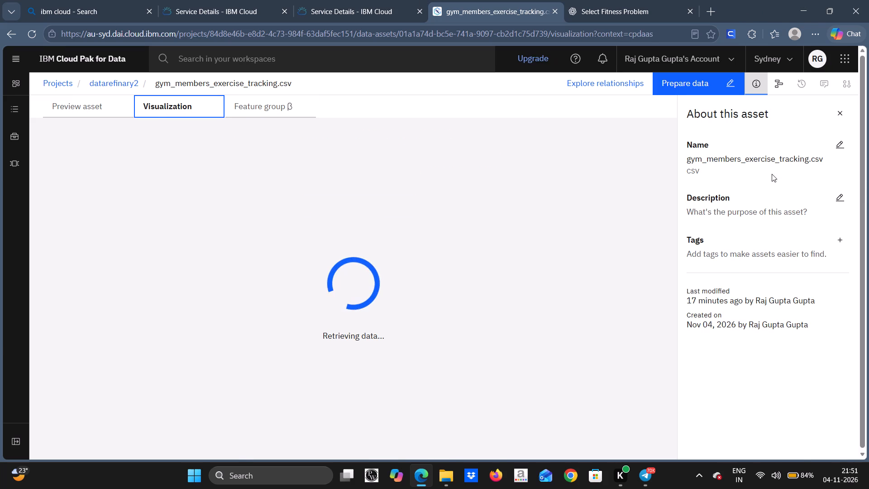
drag(772, 174, 794, 190)
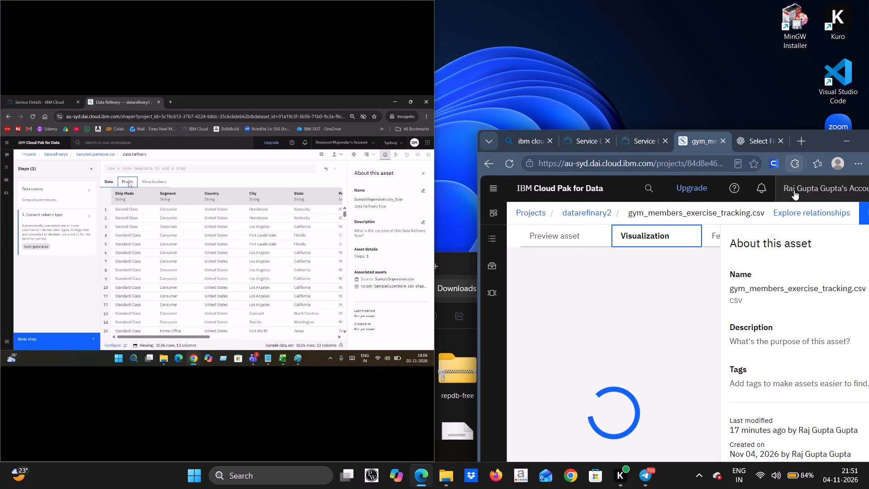
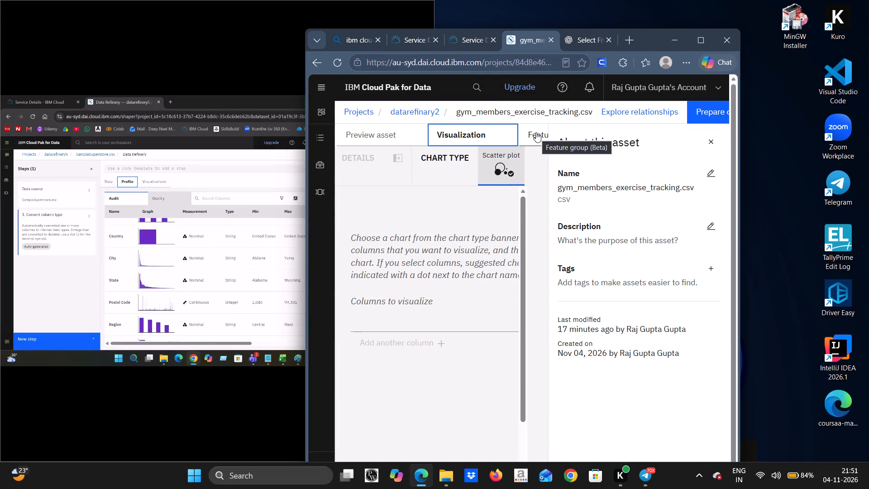
Look over the scatter plot's column settings and the chart type options on the Visualization page.
click(519, 170)
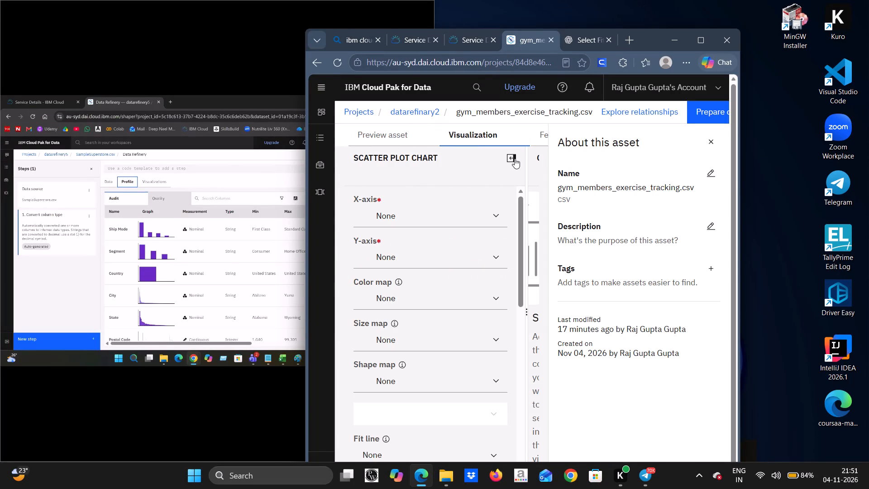
click(515, 158)
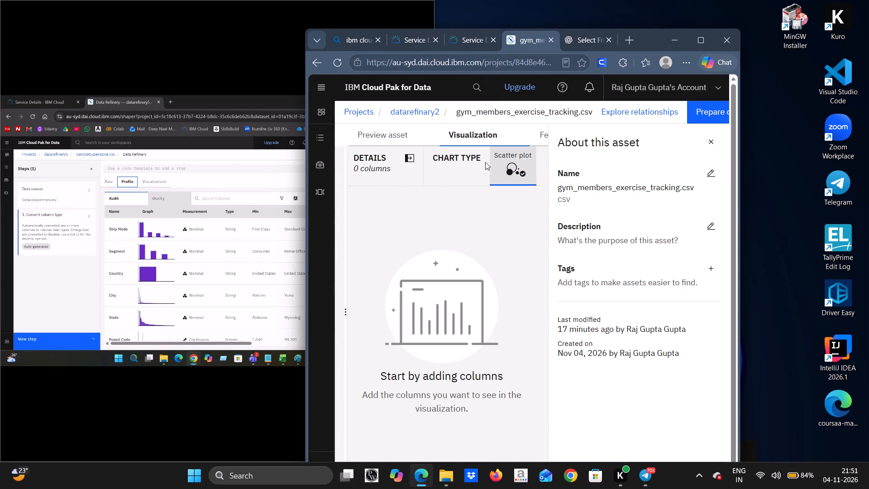
click(458, 163)
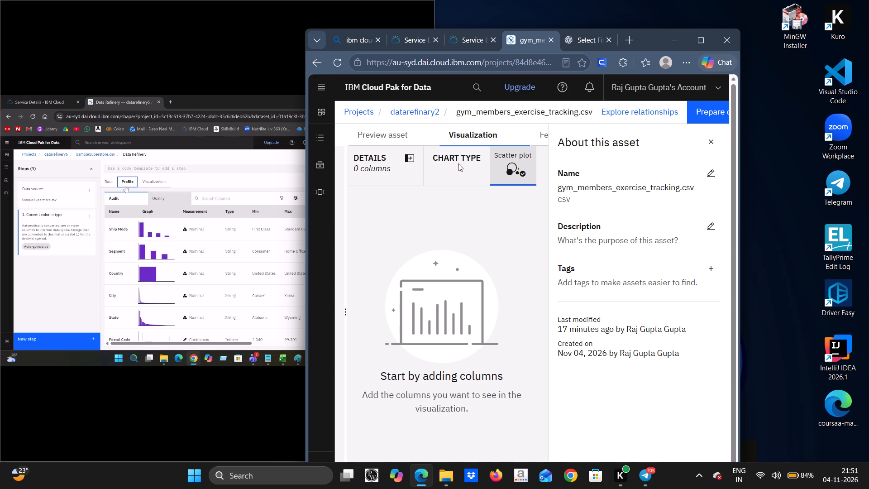
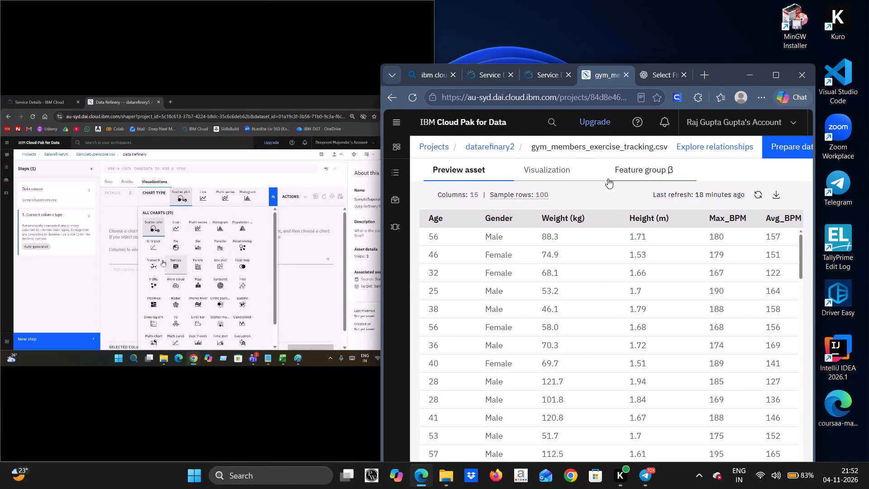
Open the Visualization page for the gym_members_exercise_tracking.csv asset.
click(550, 169)
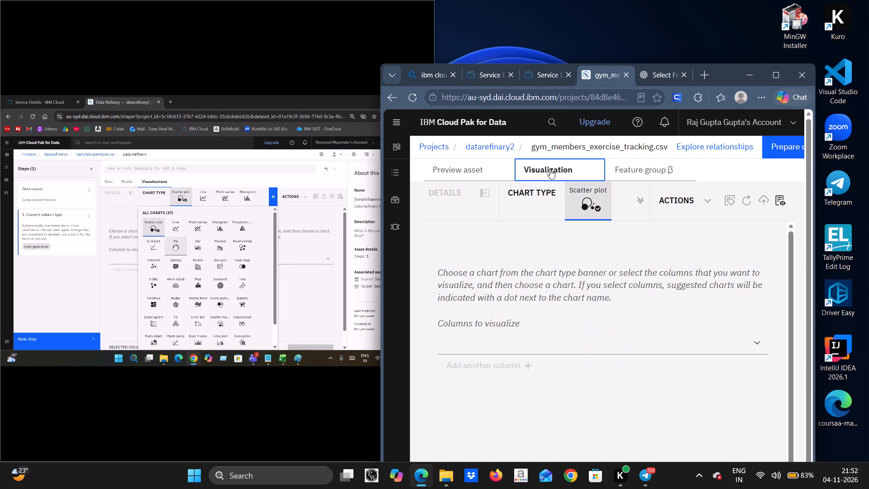
Start a scatter plot, browse all available chart types, and switch to a Multi-series chart.
click(591, 199)
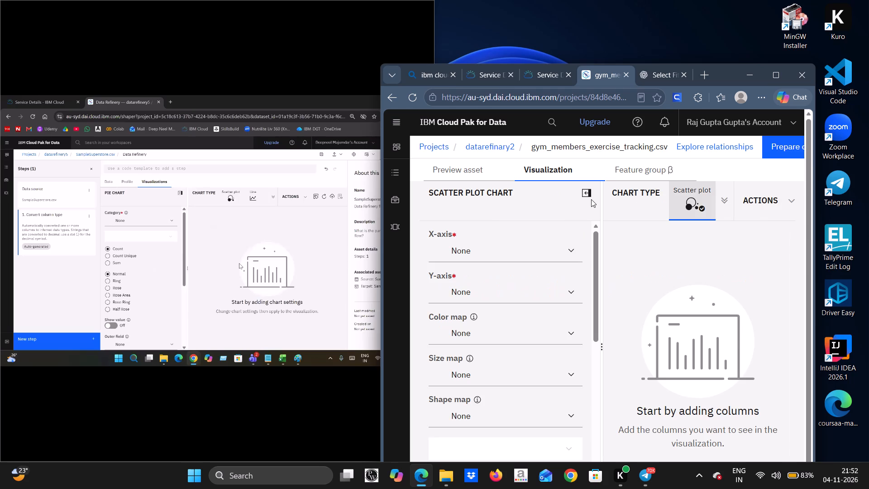
click(722, 195)
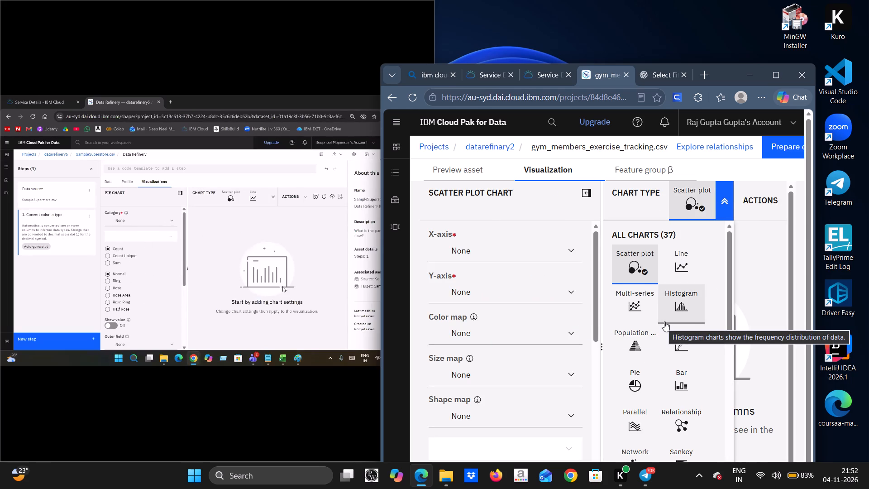
scroll(664, 321, down, 3)
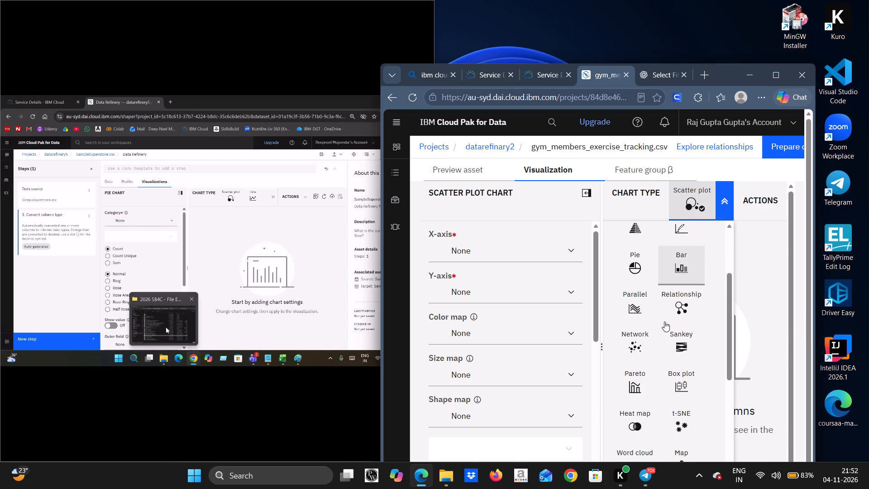
scroll(664, 321, down, 3)
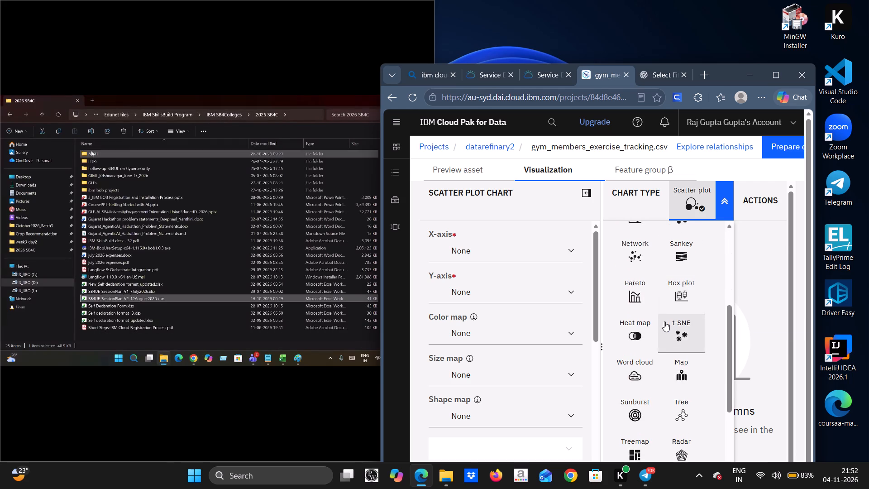
scroll(664, 321, down, 3)
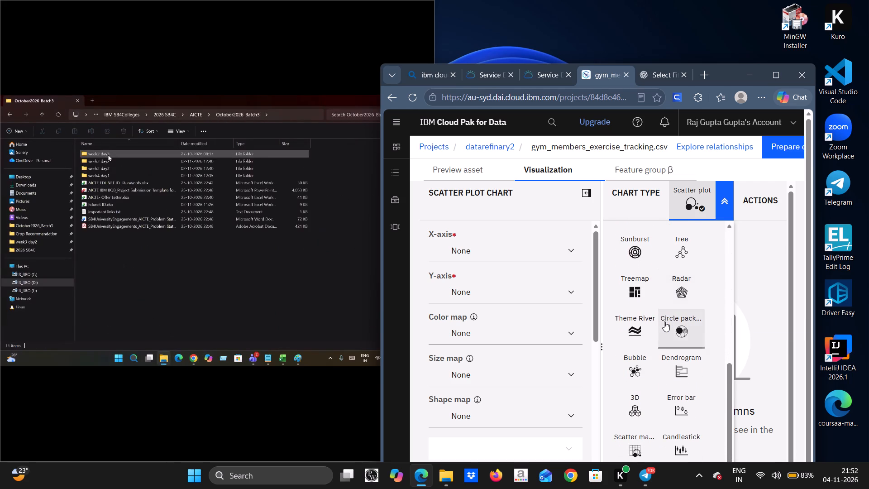
scroll(664, 321, up, 6)
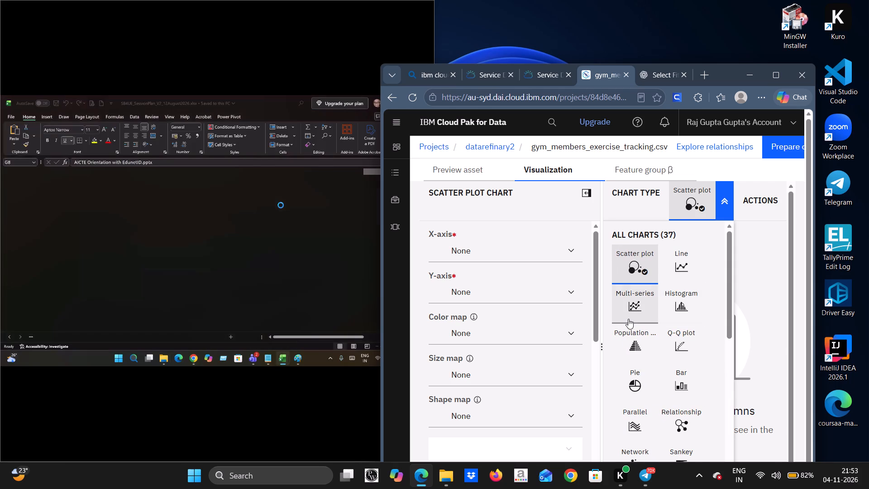
click(626, 319)
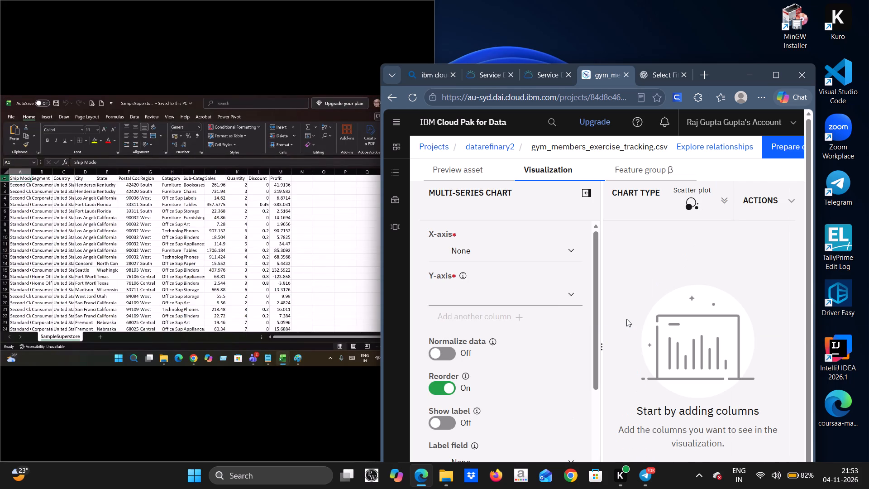
Plot the multi-series chart with BMI on the X-axis and Age on the Y-axis.
click(563, 253)
click(491, 307)
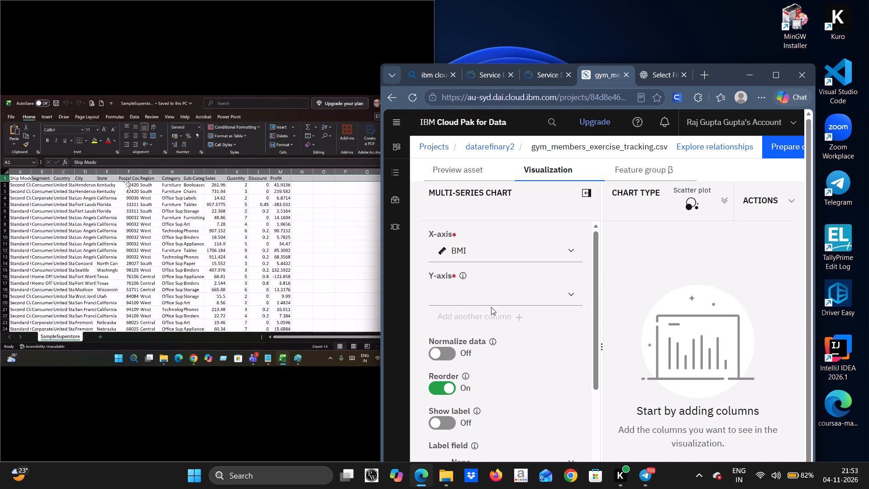
click(504, 299)
click(483, 322)
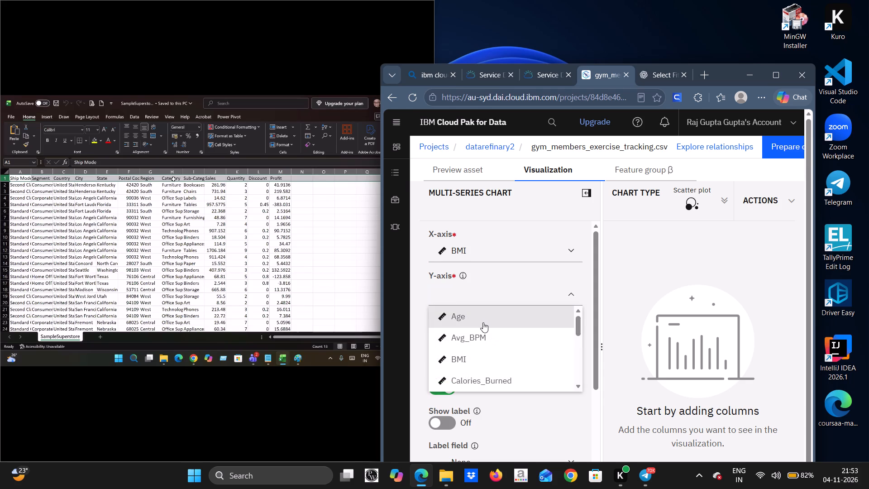
scroll(680, 302, left, 1)
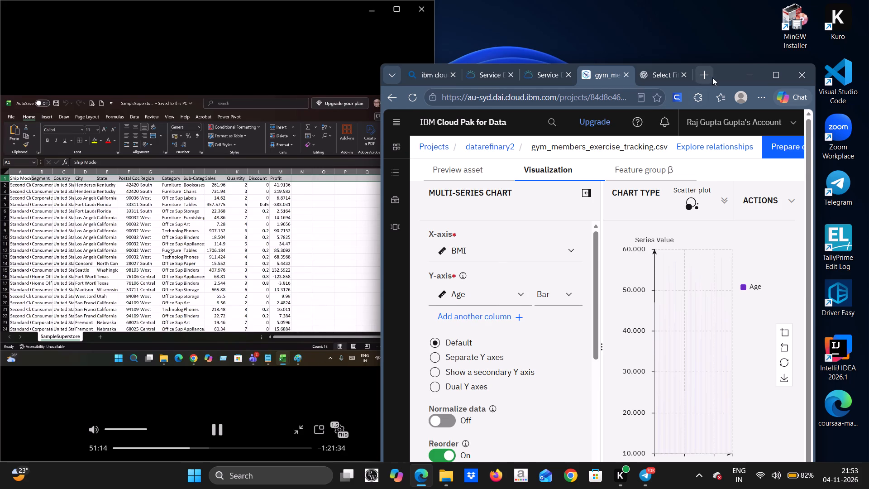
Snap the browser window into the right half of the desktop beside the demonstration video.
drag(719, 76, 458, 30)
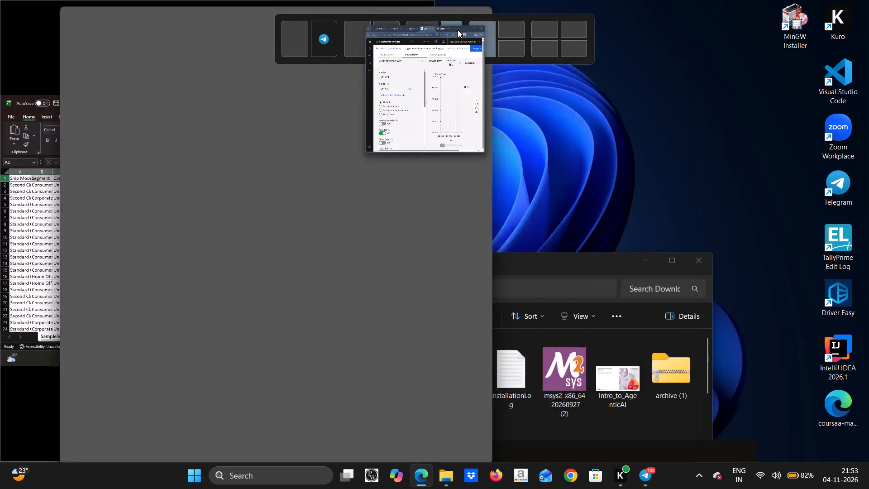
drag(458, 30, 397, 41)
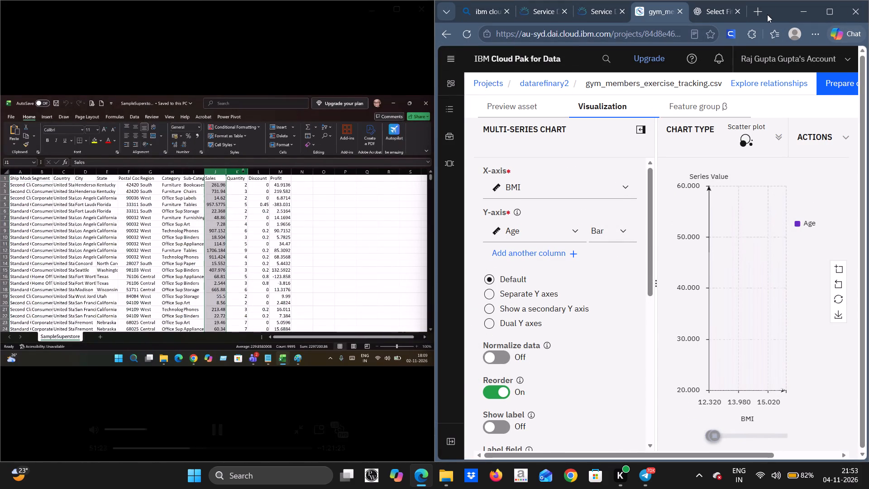
Move the browser window to the other side of the desktop and snap it into the wider left layout zone.
drag(773, 10, 364, 0)
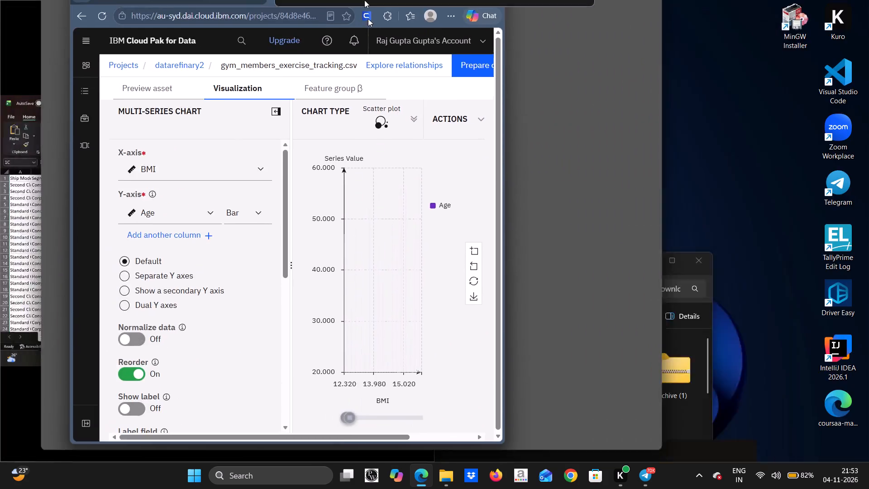
drag(364, 0, 326, 69)
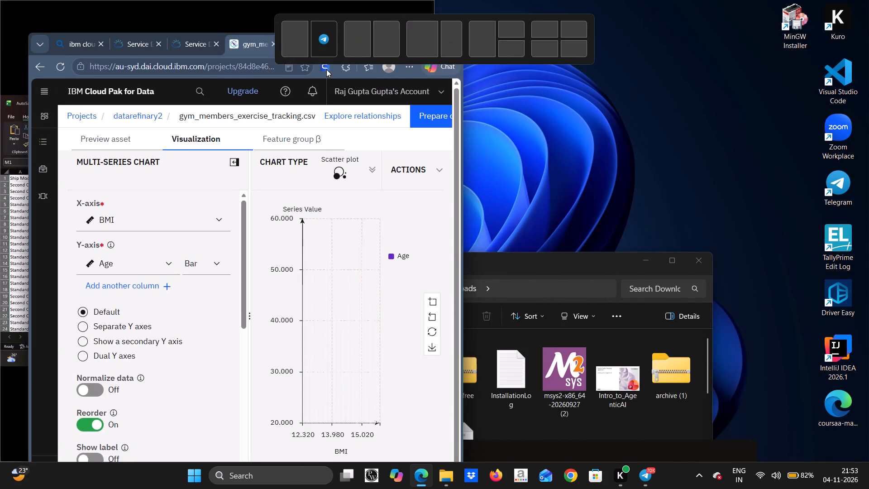
drag(326, 69, 414, 45)
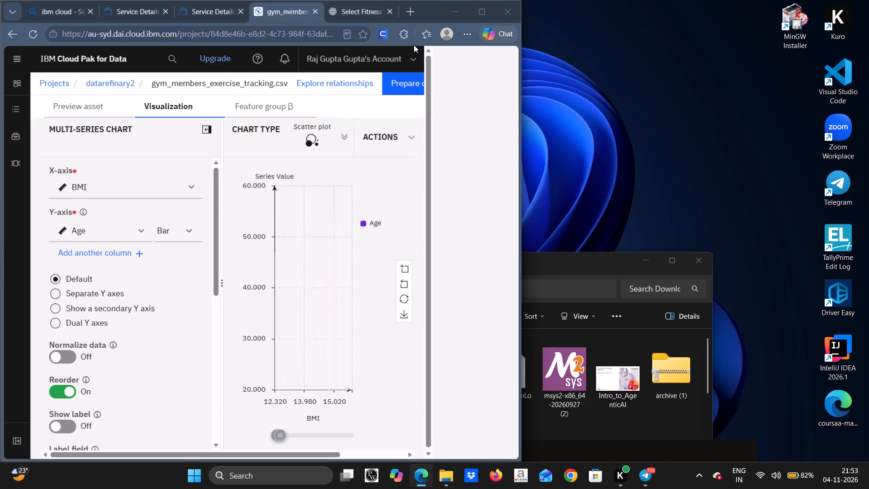
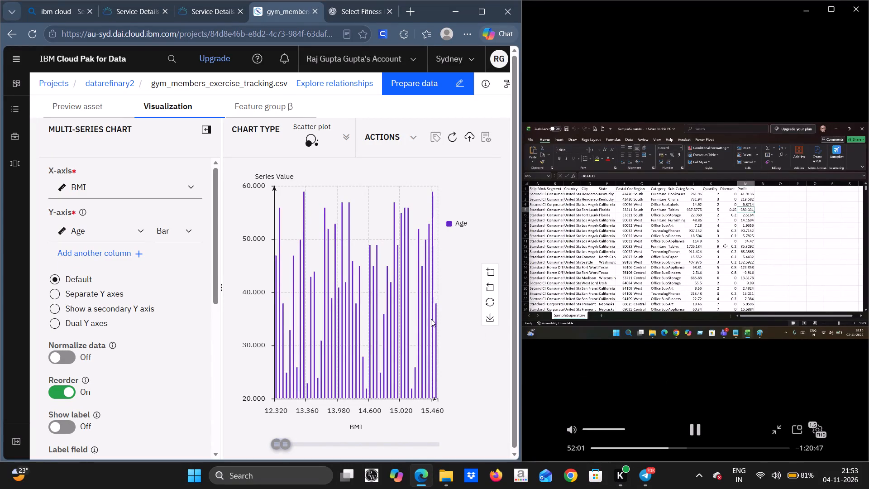
Examine the multi-series chart's remaining settings, down to its title, footnote and axis label fields.
click(446, 324)
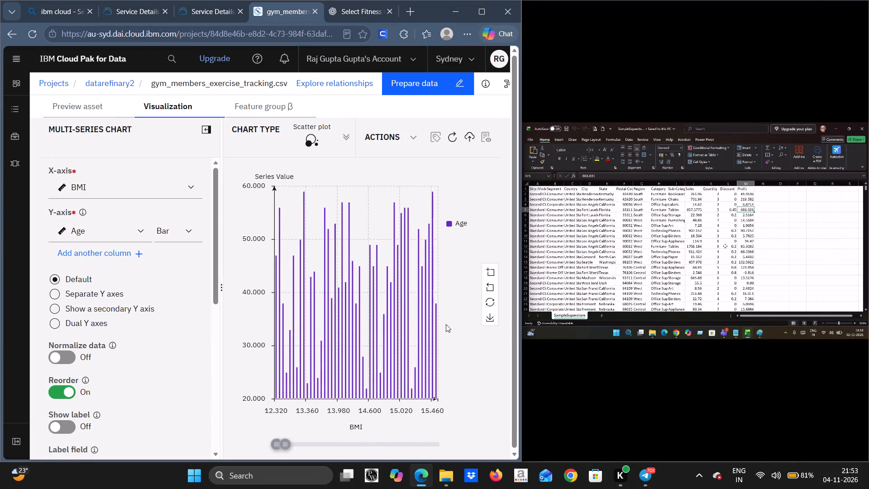
scroll(446, 324, down, 3)
scroll(446, 324, up, 4)
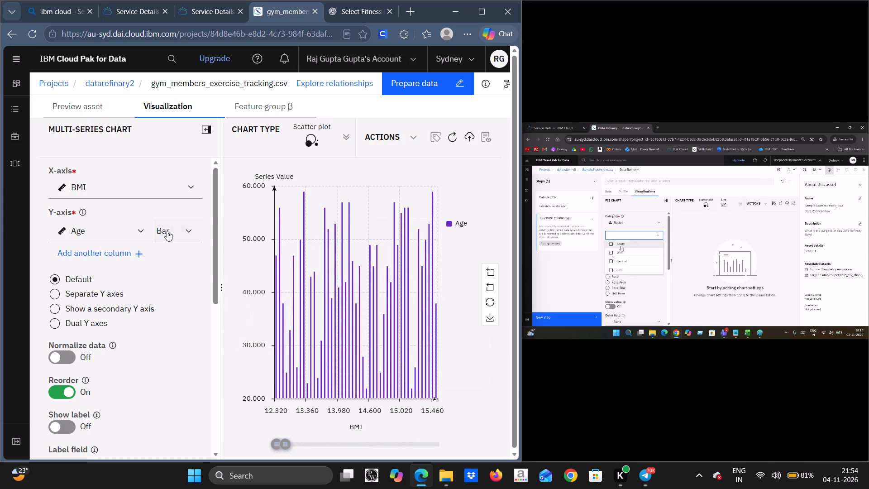
scroll(160, 335, down, 5)
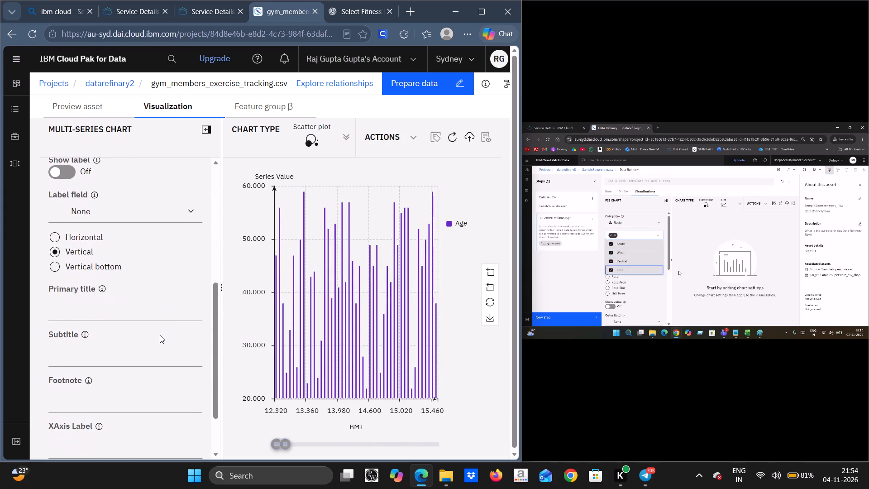
scroll(160, 335, down, 3)
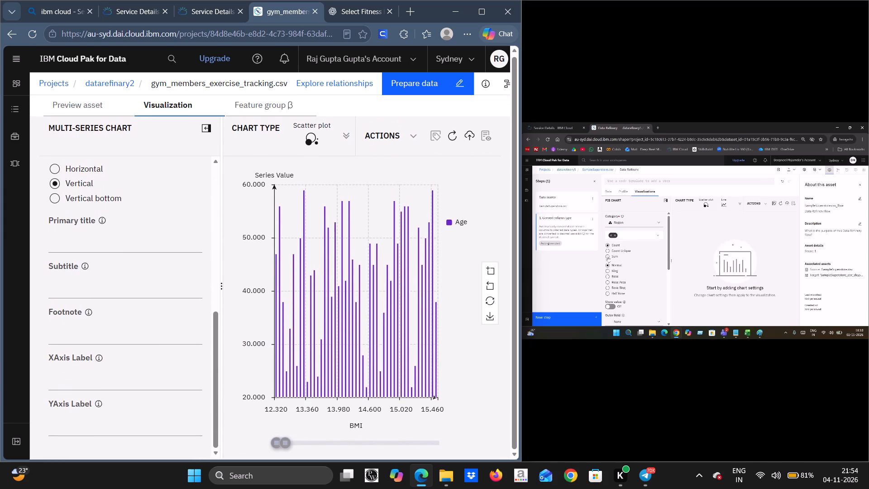
click(117, 337)
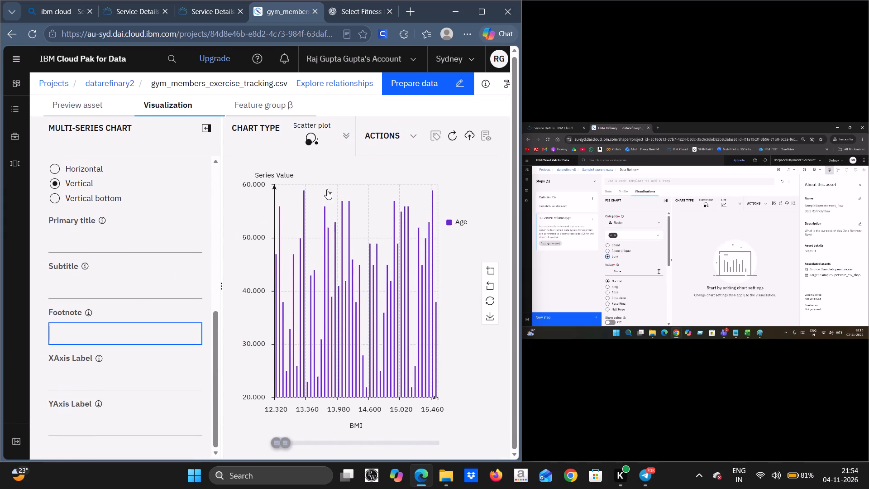
Download the multi-series chart of Age against BMI as an image.
double_click(418, 139)
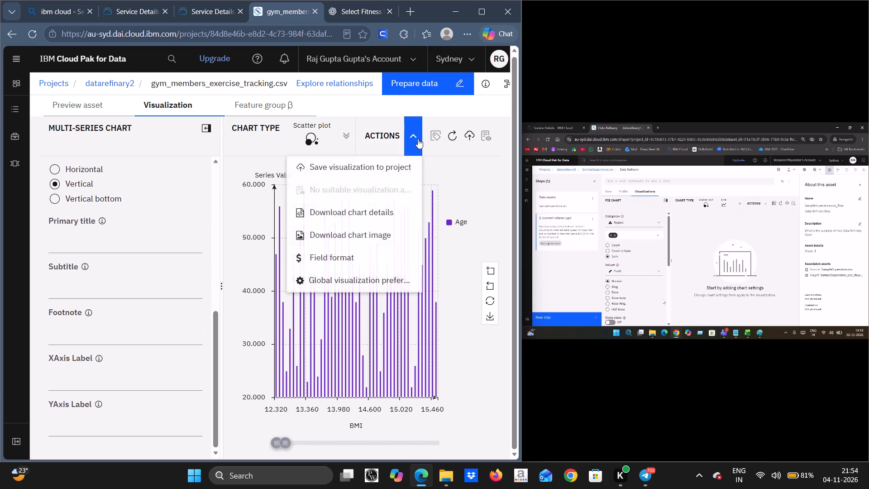
click(418, 139)
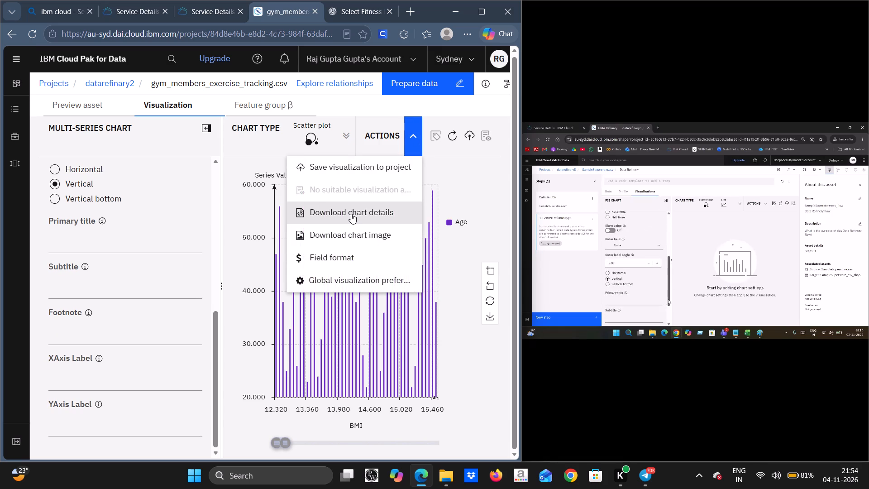
click(371, 239)
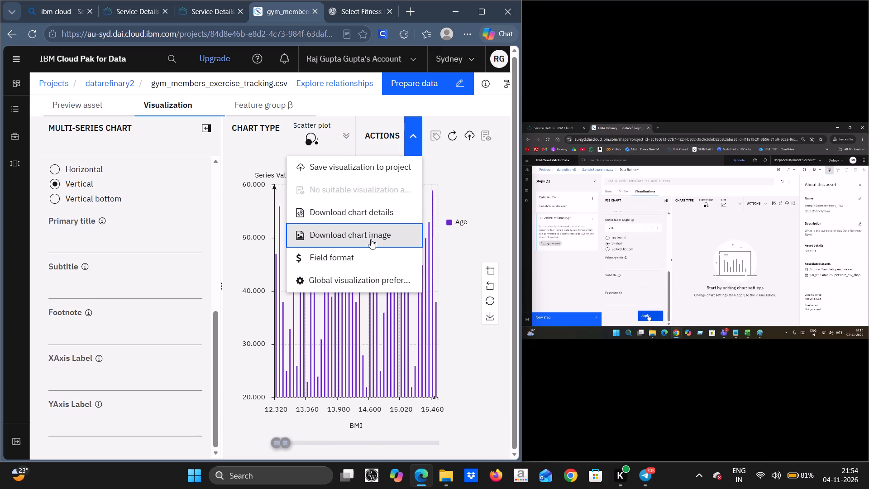
click(371, 239)
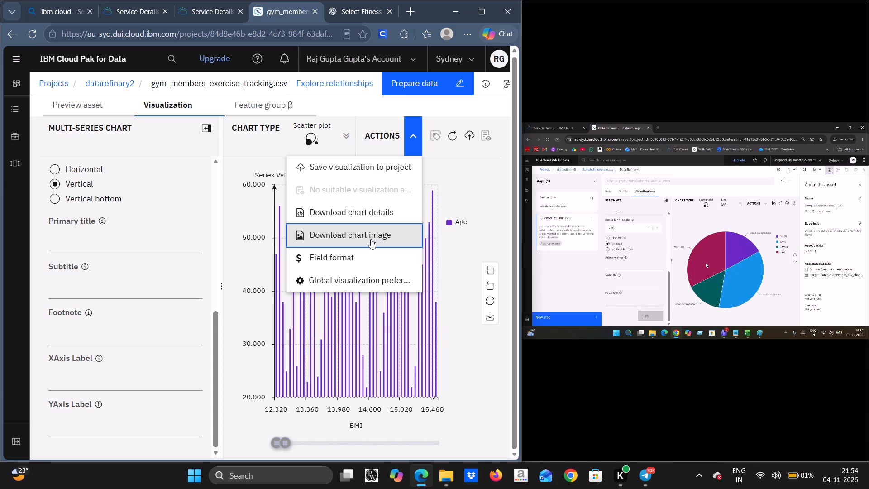
click(371, 239)
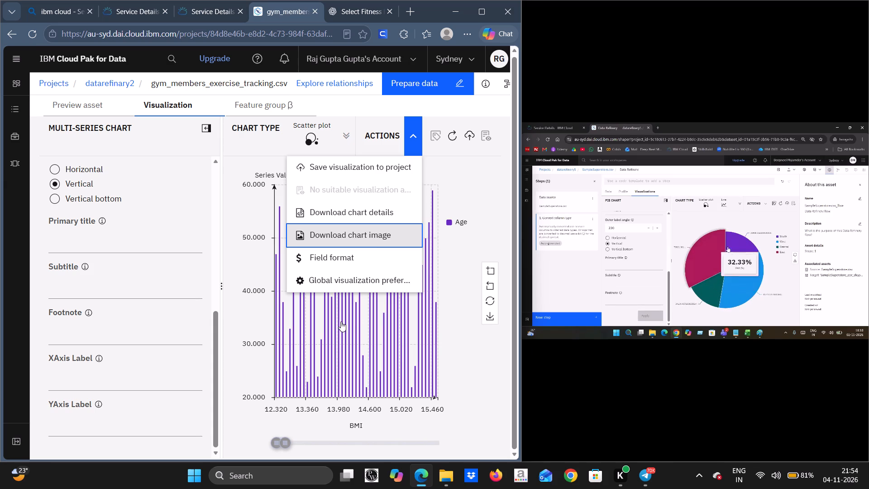
click(341, 321)
click(458, 268)
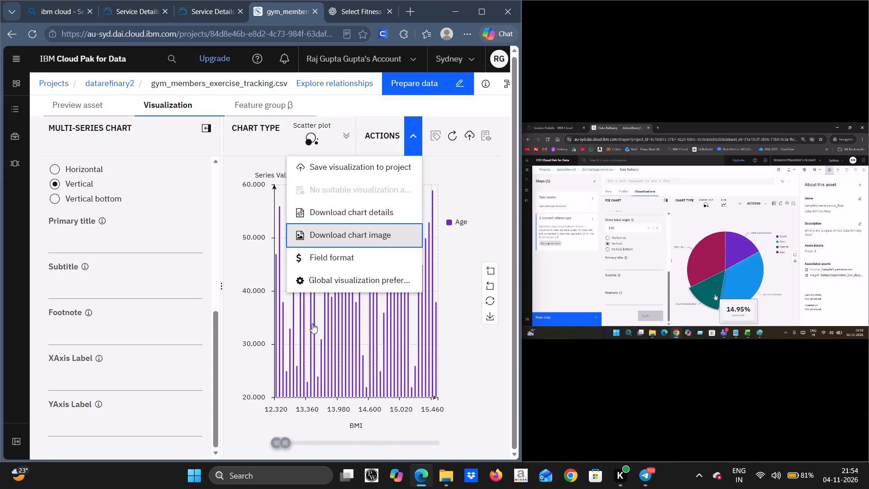
scroll(311, 316, down, 4)
scroll(311, 316, up, 5)
scroll(311, 316, down, 5)
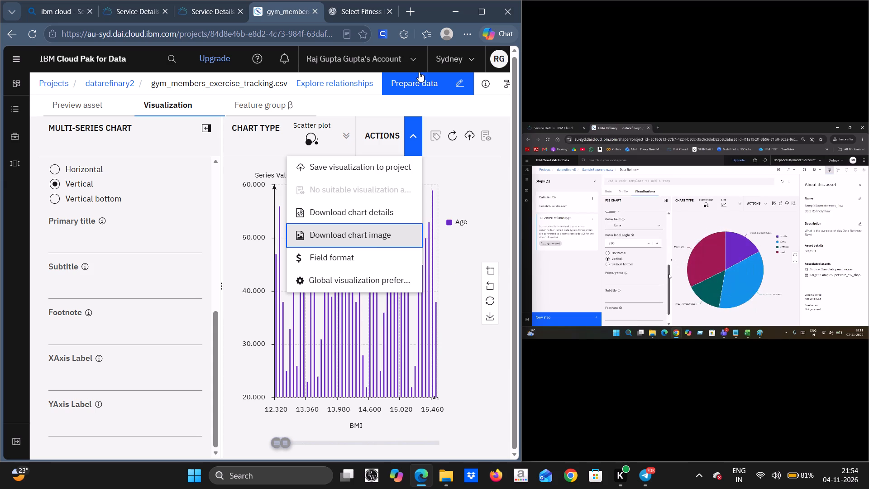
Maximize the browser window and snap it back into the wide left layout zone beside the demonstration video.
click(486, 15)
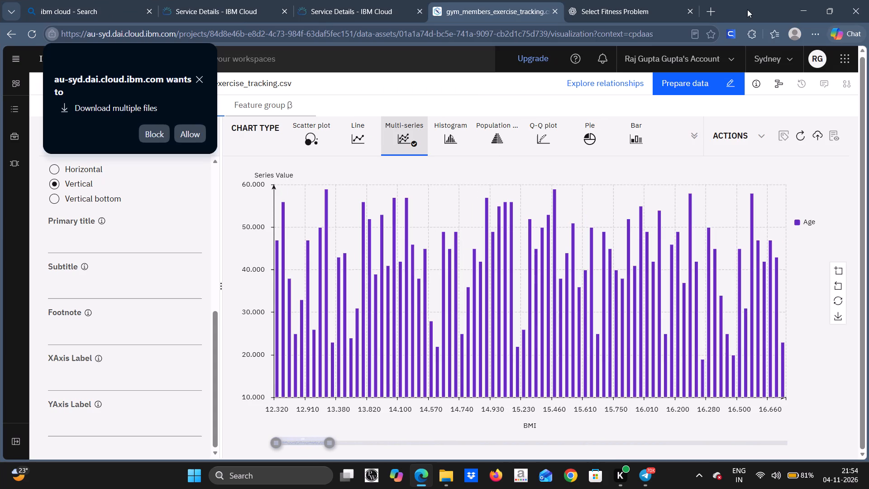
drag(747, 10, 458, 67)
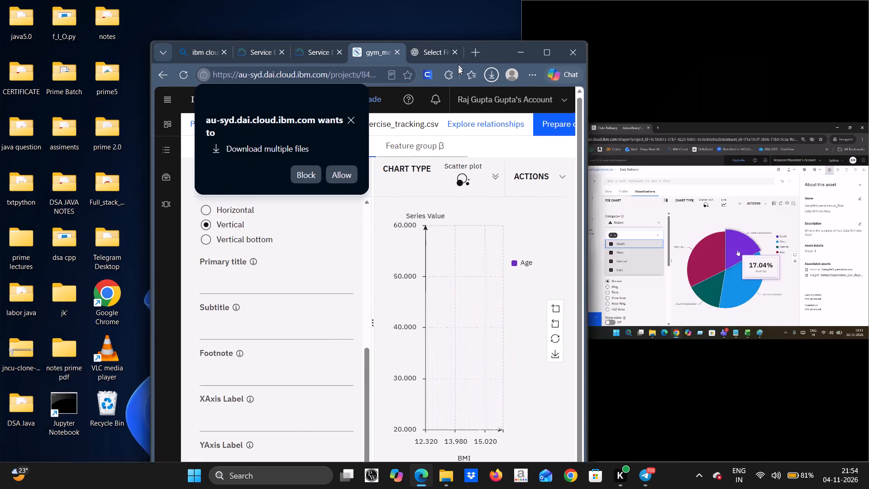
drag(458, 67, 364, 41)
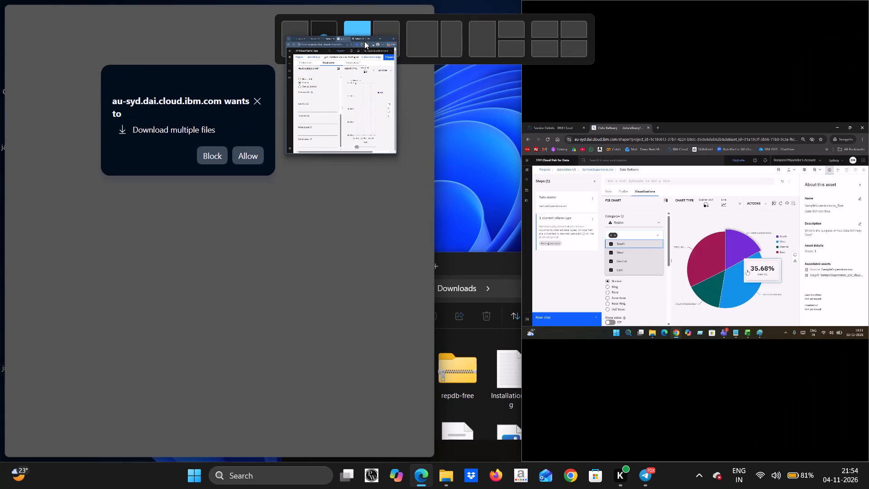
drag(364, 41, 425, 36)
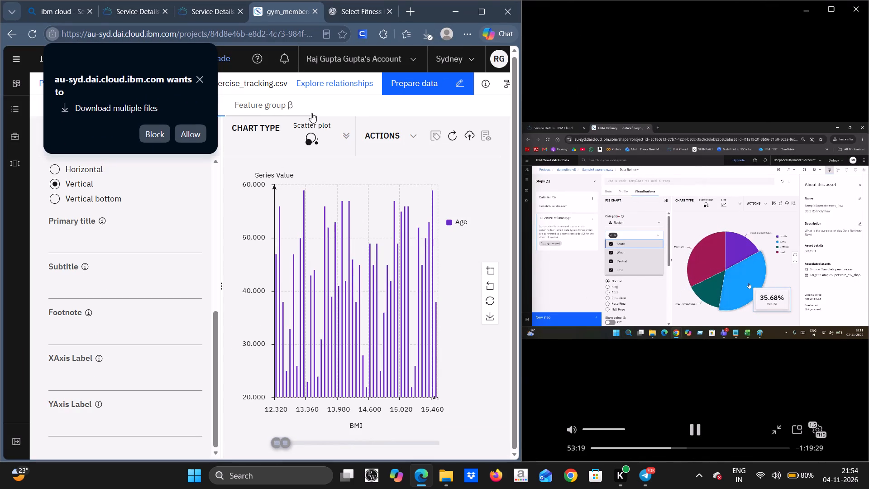
Dismiss the site's permission request to download multiple files without allowing or blocking it.
click(198, 73)
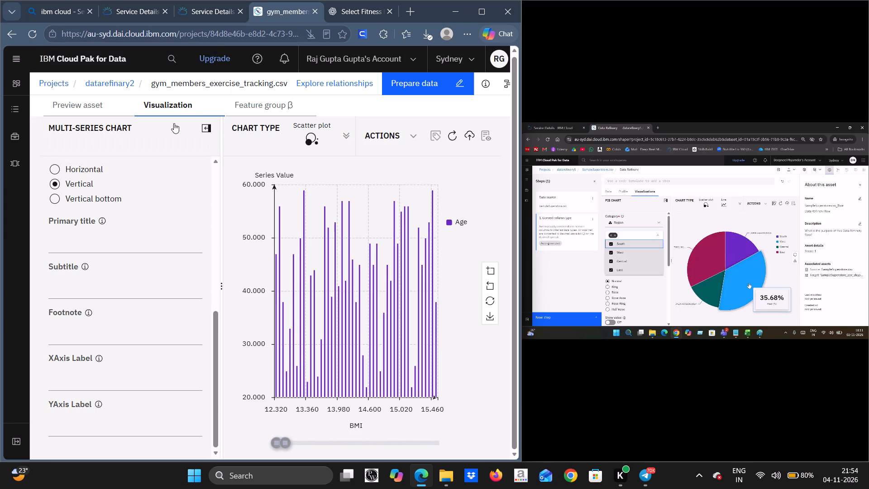
Examine the gym members CSV's data preview through its sample rows and across to the last columns.
click(96, 106)
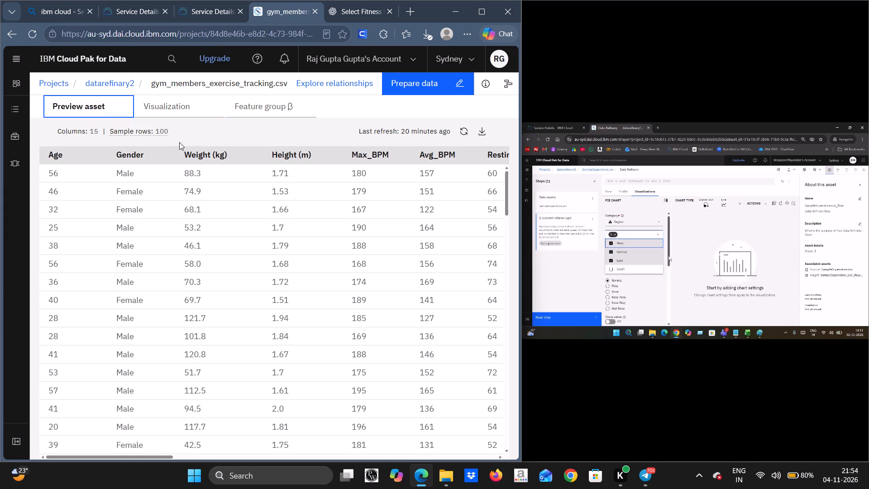
scroll(217, 146, down, 5)
scroll(217, 146, left, 6)
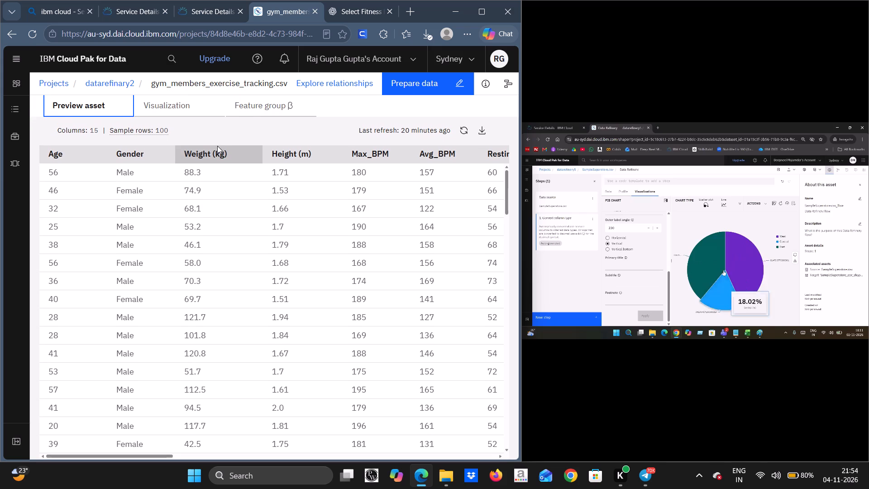
scroll(264, 227, left, 8)
scroll(264, 227, down, 6)
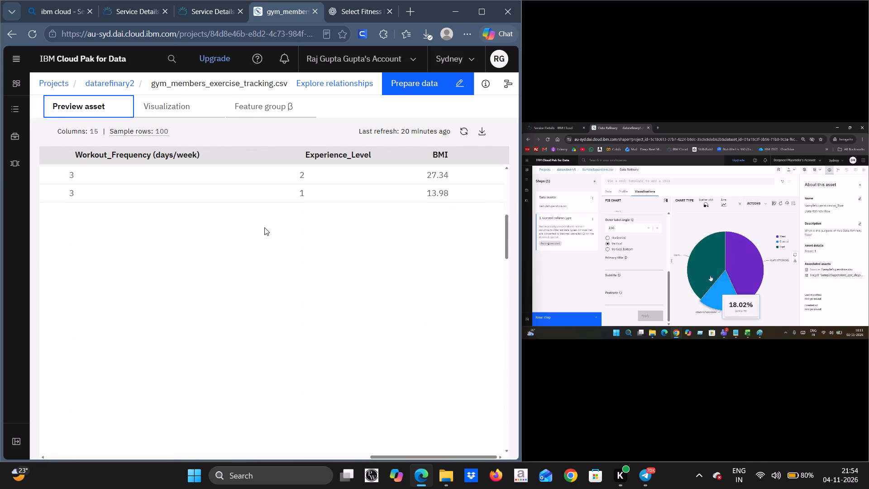
scroll(264, 227, down, 3)
scroll(264, 227, up, 10)
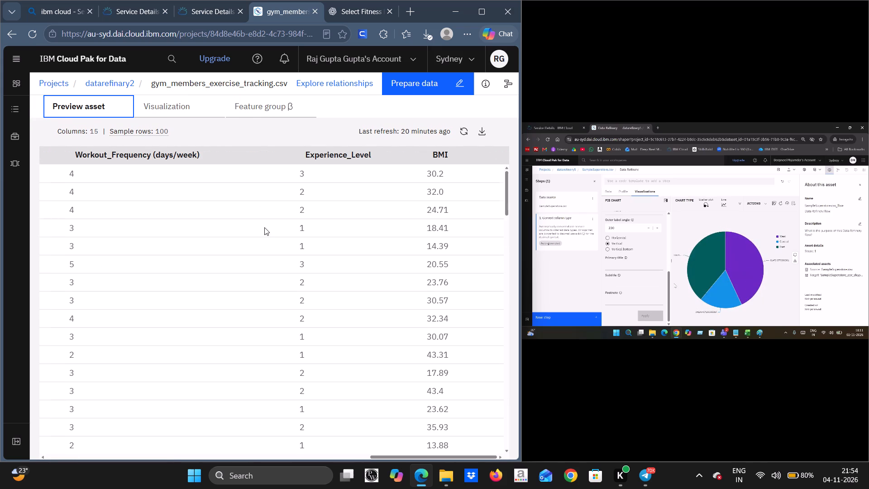
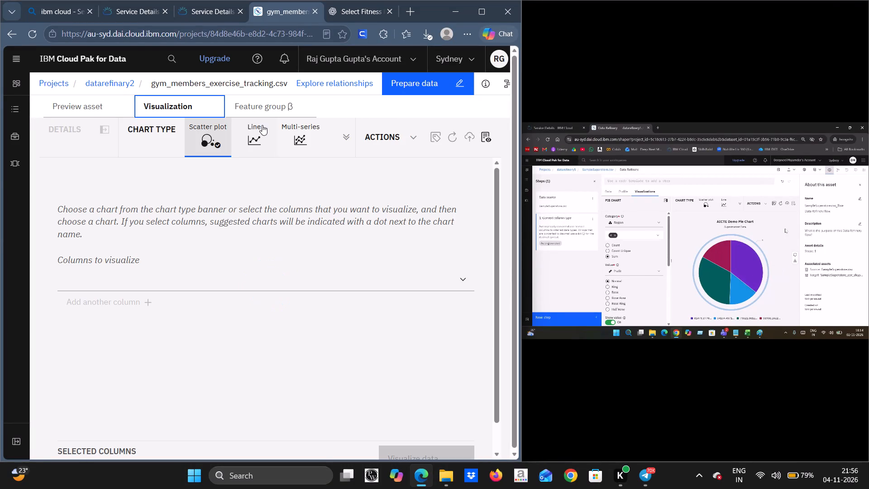
Start a pie chart visualization for the gym members exercise CSV from the full set of chart types.
scroll(258, 268, down, 2)
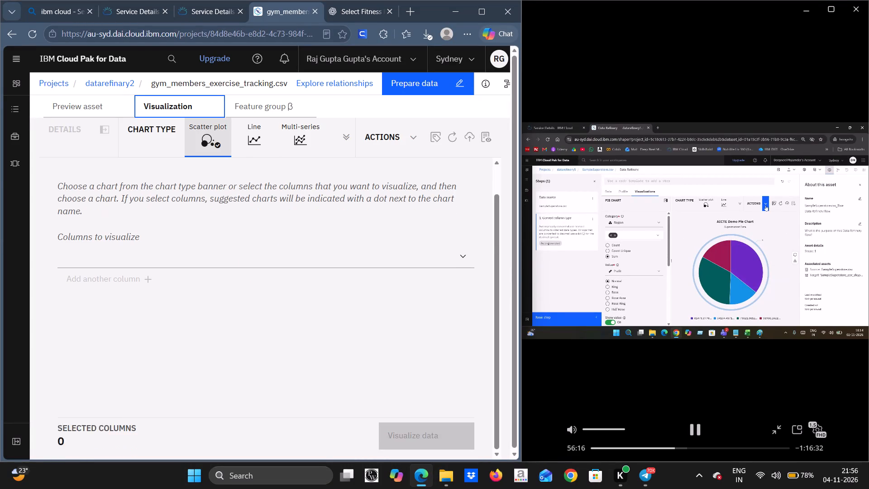
scroll(258, 268, down, 3)
scroll(258, 268, up, 2)
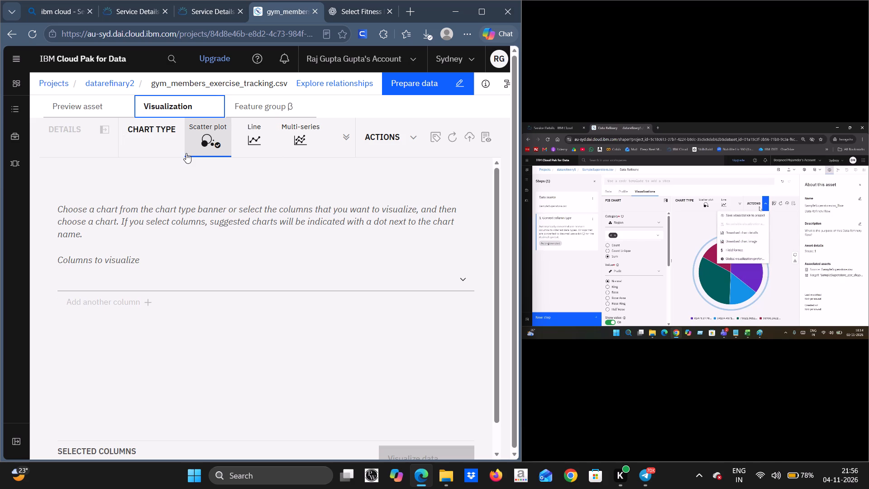
click(155, 140)
click(222, 133)
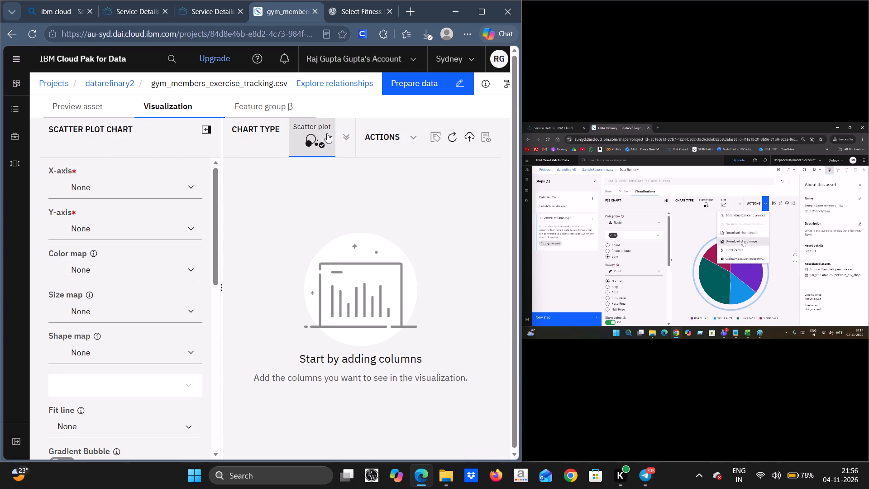
click(344, 135)
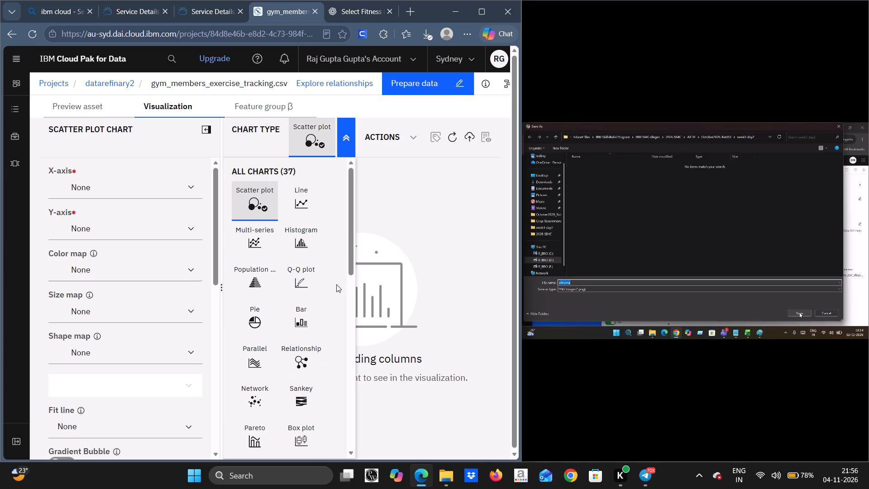
click(258, 324)
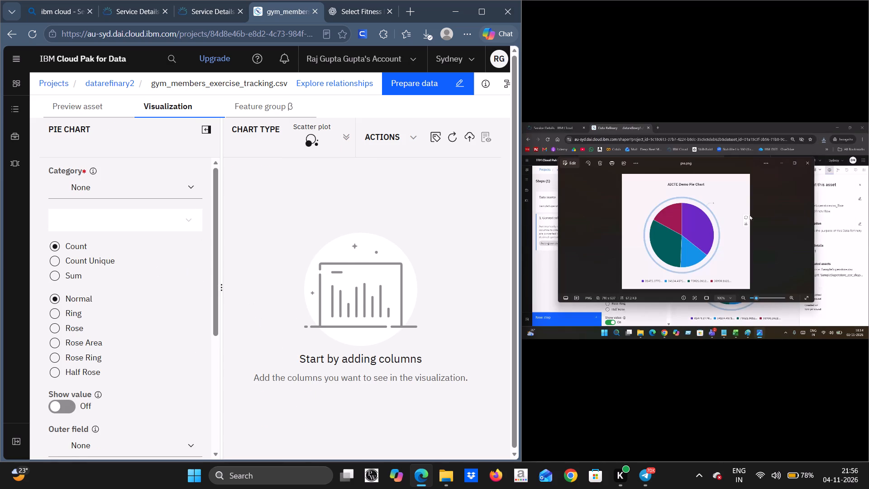
Configure the pie chart to use the Sum of the Age column and turn on Show value.
scroll(130, 197, up, 6)
scroll(130, 197, down, 3)
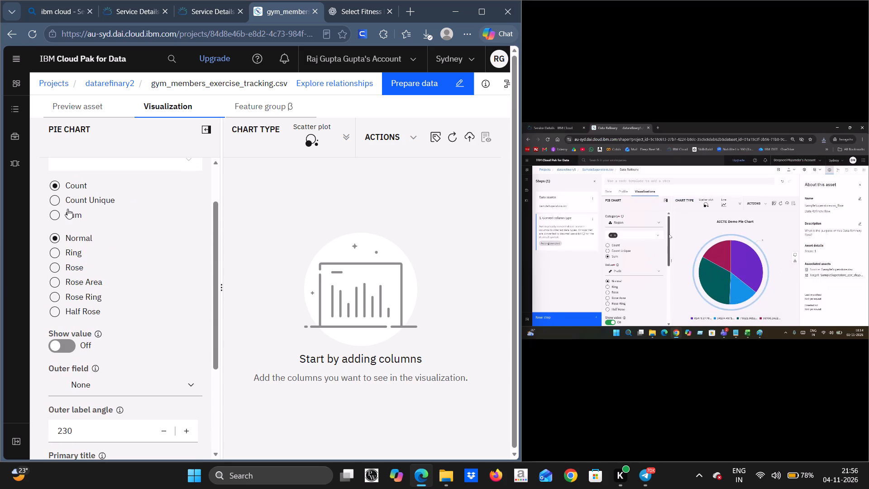
click(54, 215)
click(95, 258)
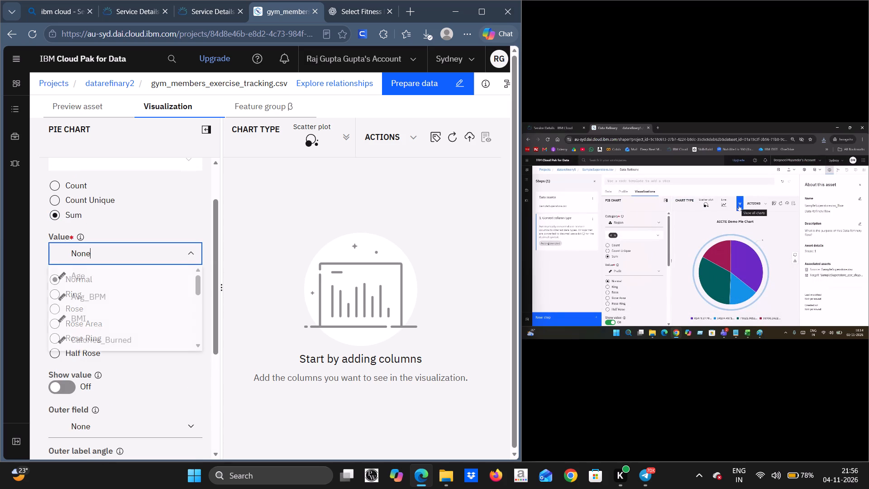
click(100, 284)
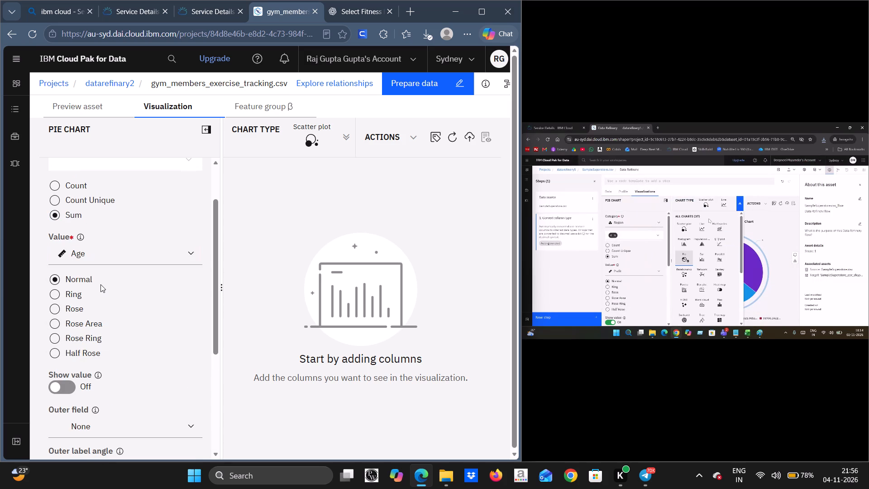
click(67, 387)
Open the column choices for the pie chart's outer field.
scroll(67, 387, down, 2)
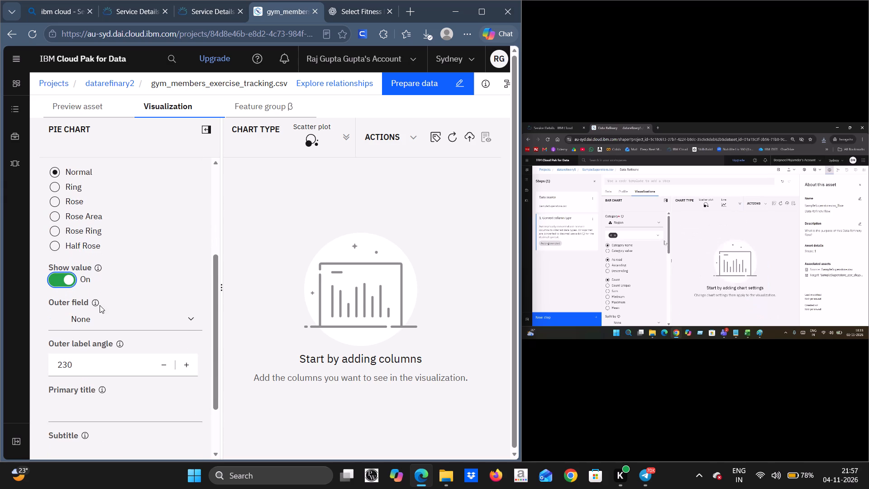
click(101, 317)
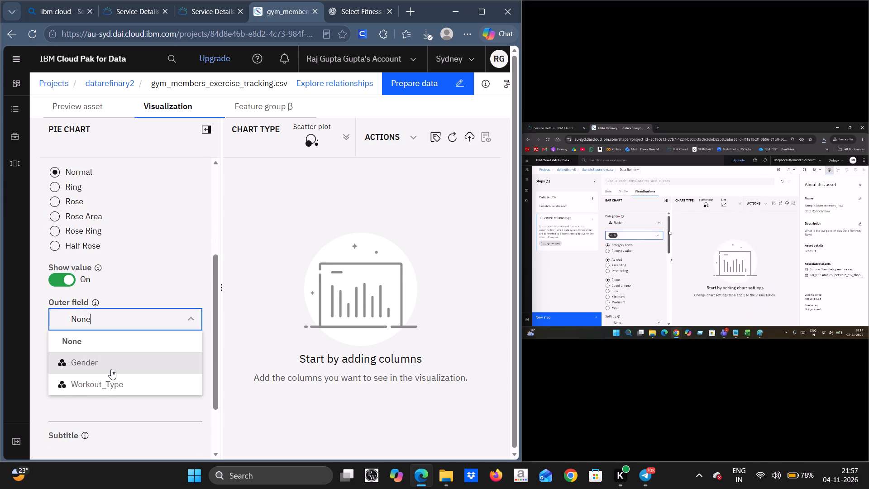
Set the pie chart's outer field to the Gender column.
click(111, 369)
scroll(111, 369, down, 3)
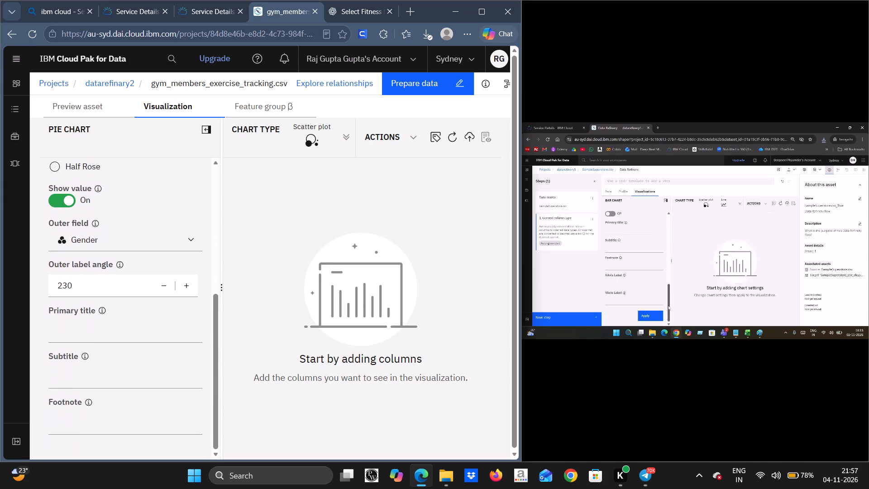
scroll(111, 369, down, 3)
click(123, 337)
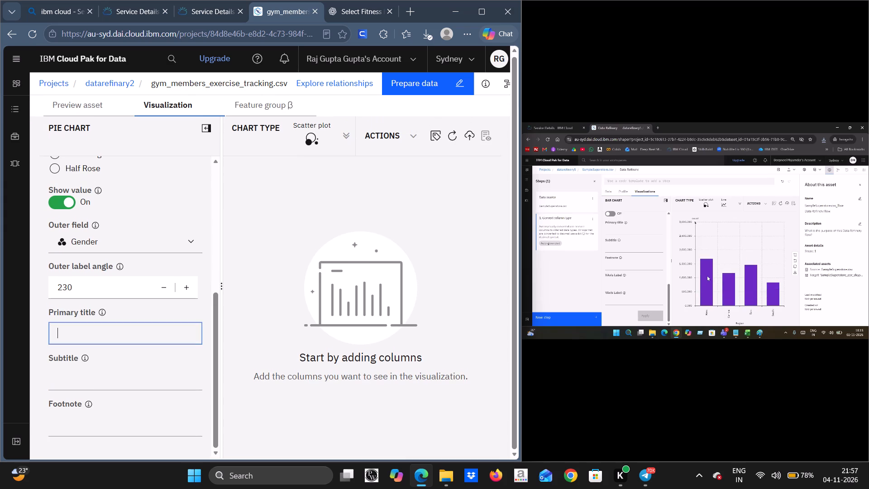
double_click(155, 292)
scroll(125, 224, up, 5)
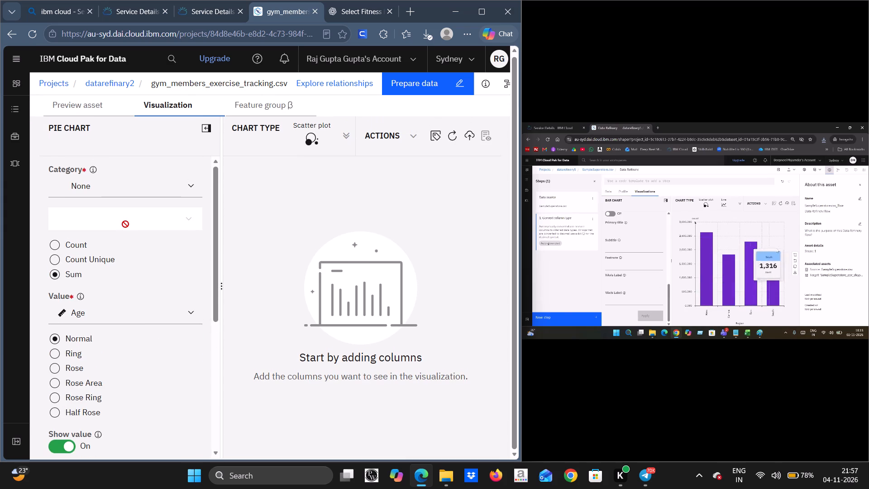
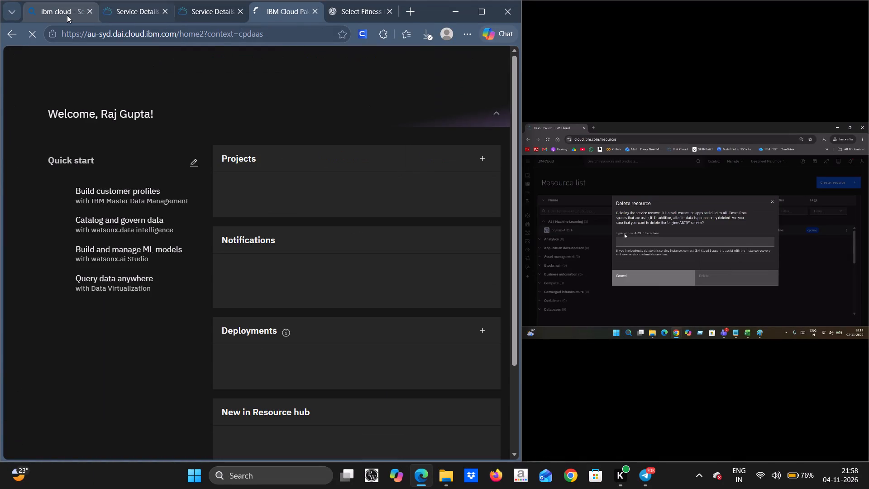
Return to the open web search results for ibm cloud.
click(67, 14)
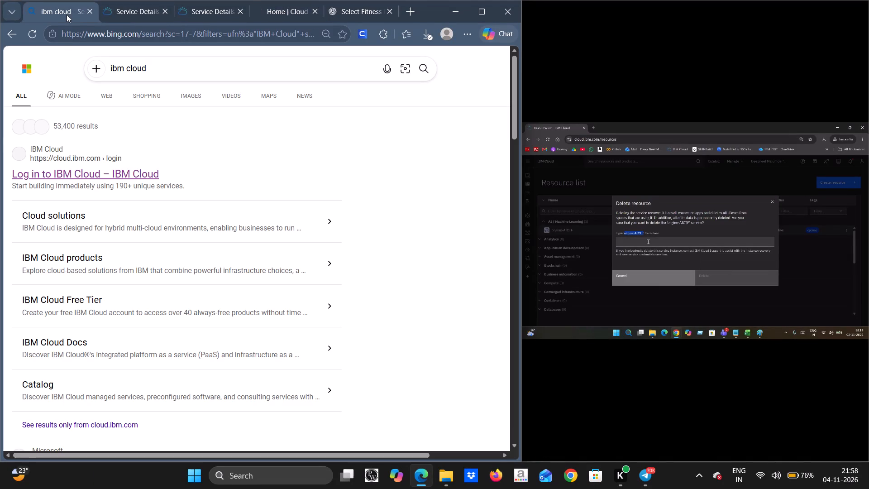
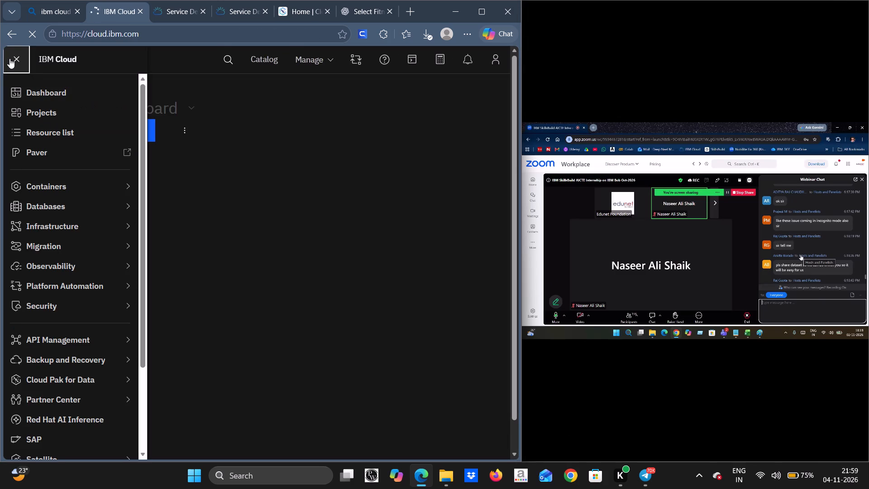
Open the IBM Cloud resource list and expand the AI / Machine Learning group.
click(45, 137)
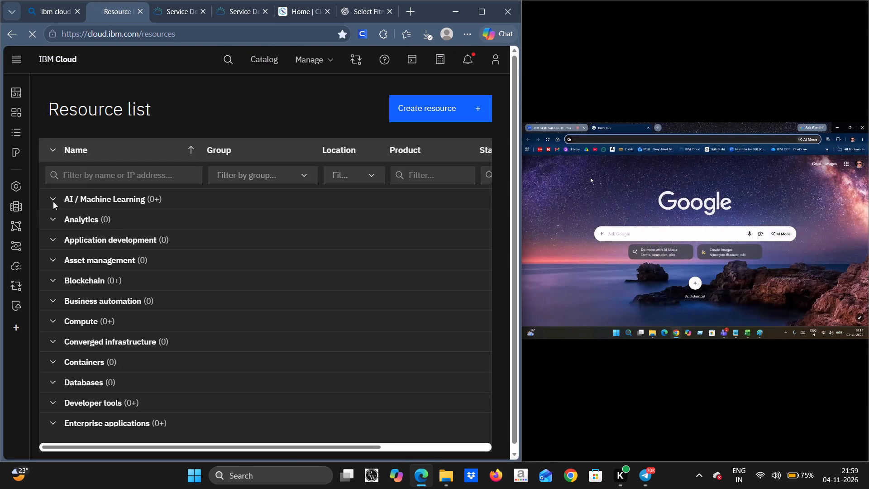
click(49, 199)
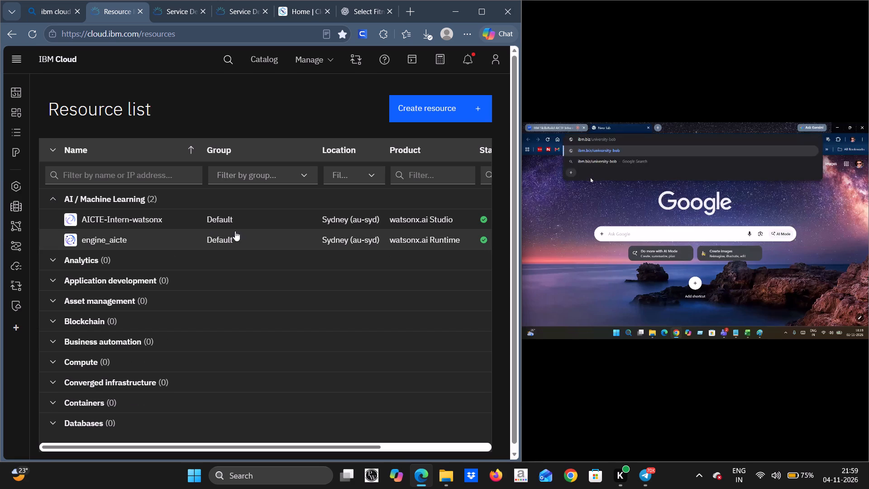
Start deleting the AICTE-Intern-watsonx resource, the watsonx.ai Studio service, from the AI / Machine Learning group.
scroll(262, 231, left, 7)
scroll(262, 231, up, 3)
scroll(262, 231, left, 4)
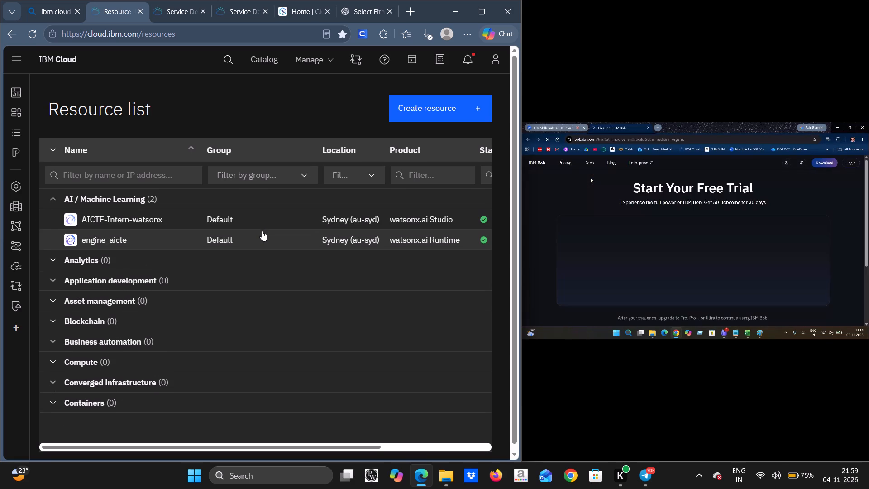
scroll(262, 231, left, 2)
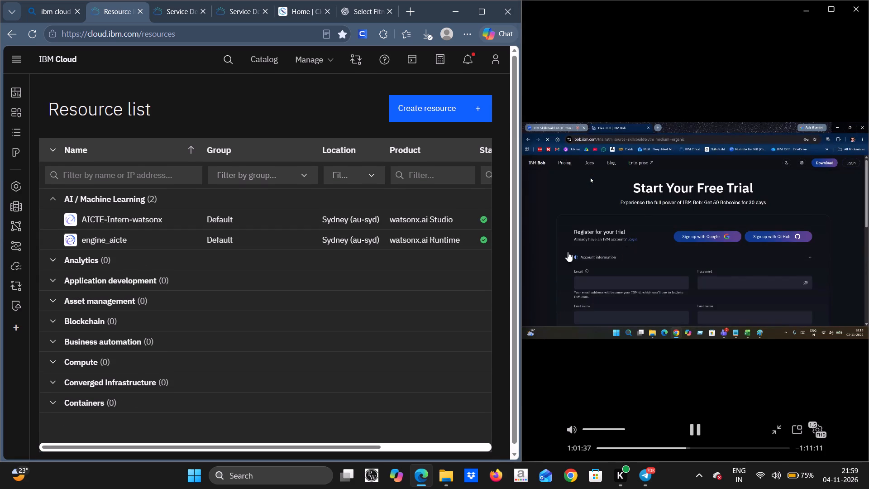
scroll(455, 237, left, 3)
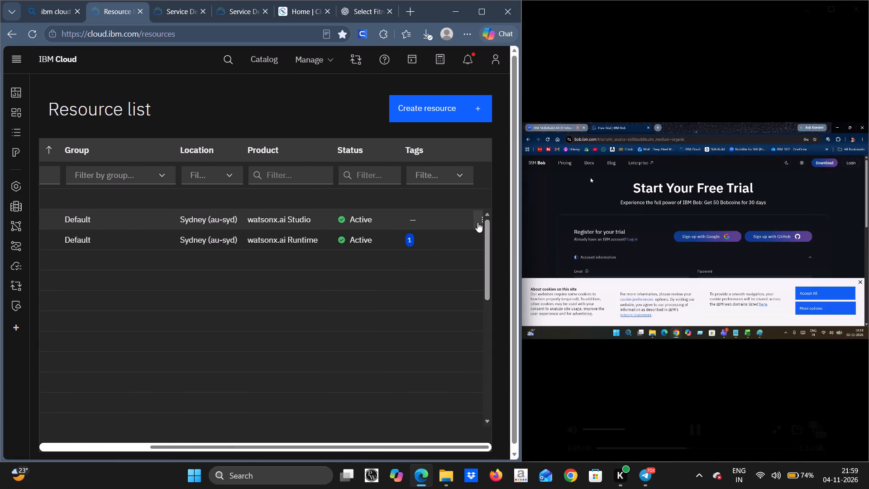
click(479, 220)
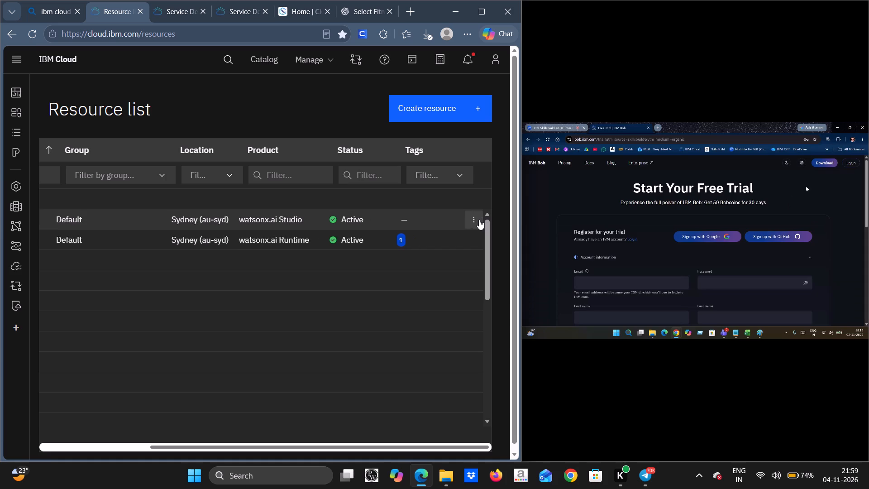
click(437, 293)
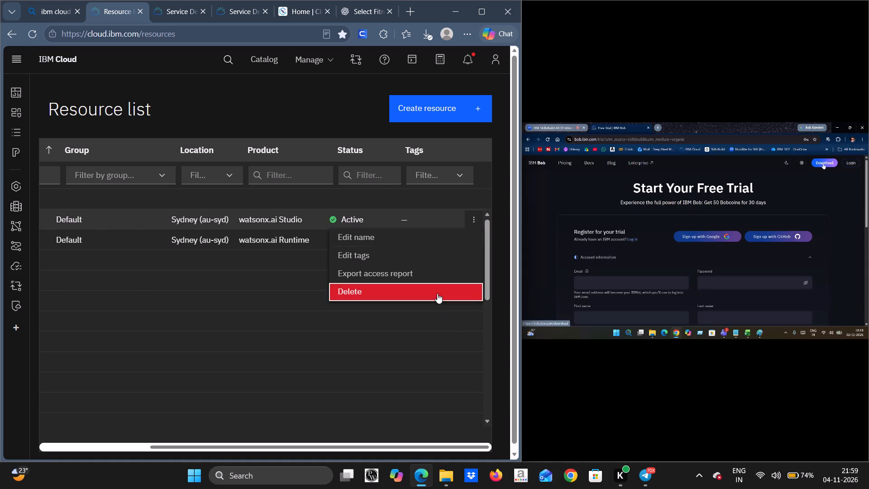
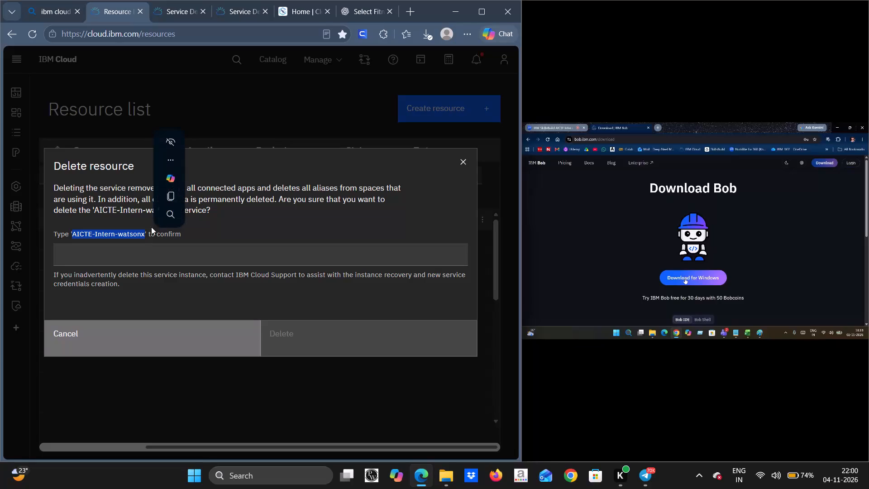
Enter AICTE-Intern-watsonx as the confirmation name and delete that watsonx.ai Studio service.
click(164, 194)
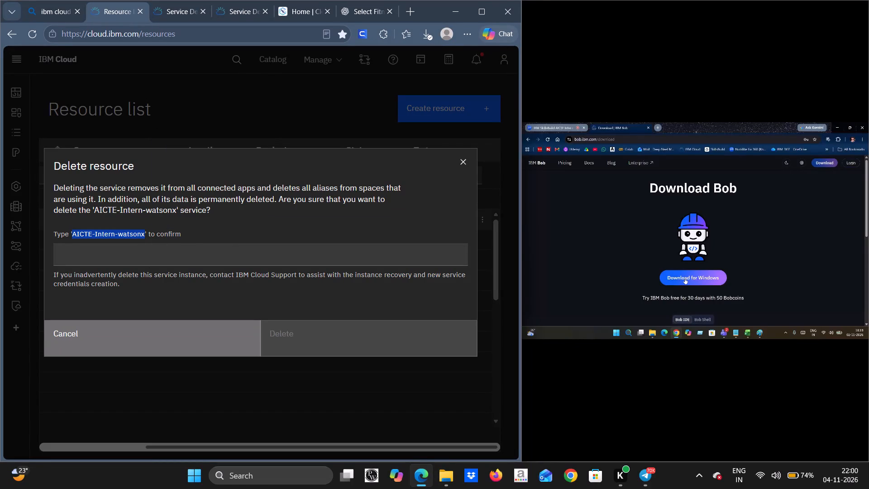
click(141, 258)
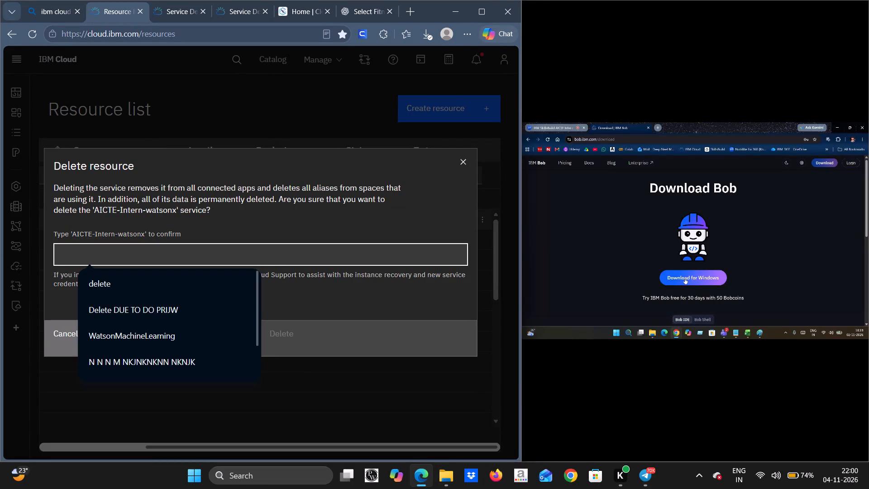
key(ctrl+v)
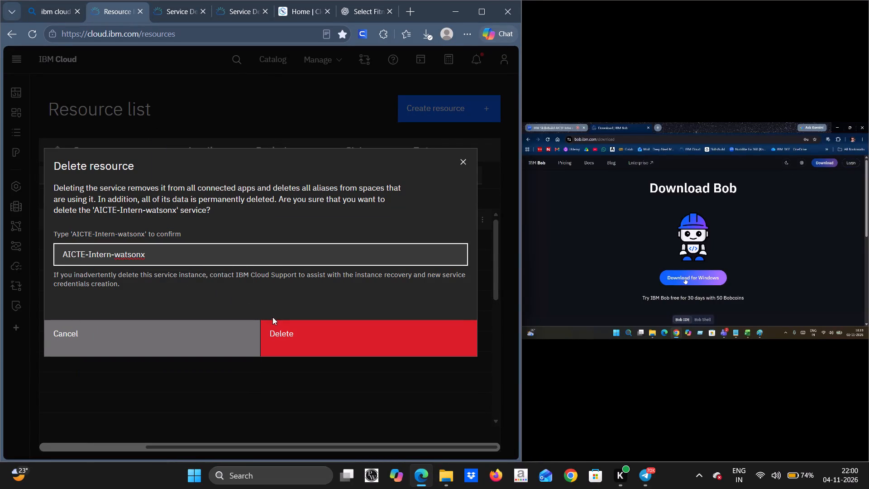
click(296, 336)
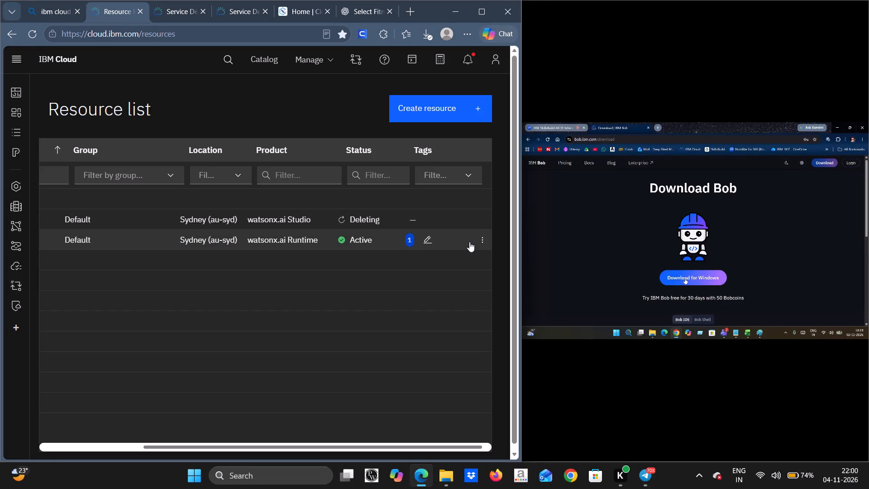
Delete the engine_aicte watsonx.ai Runtime resource, entering engine_aicte as the confirmation name.
click(480, 241)
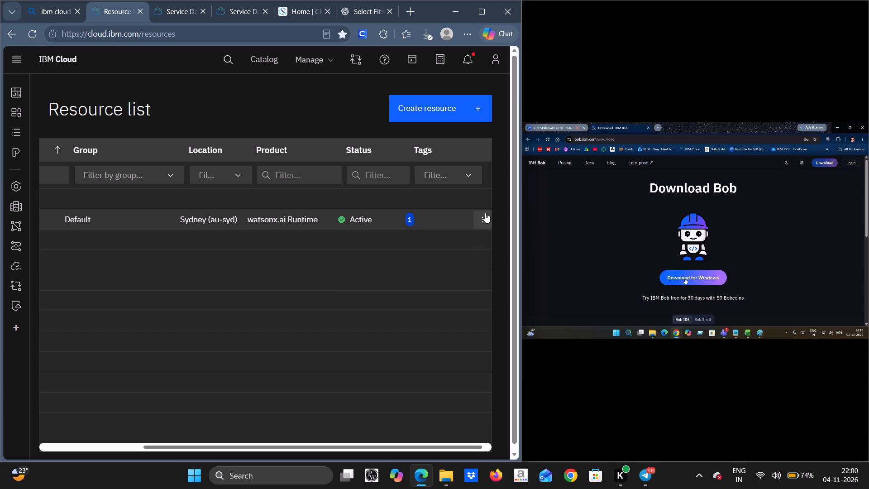
click(483, 215)
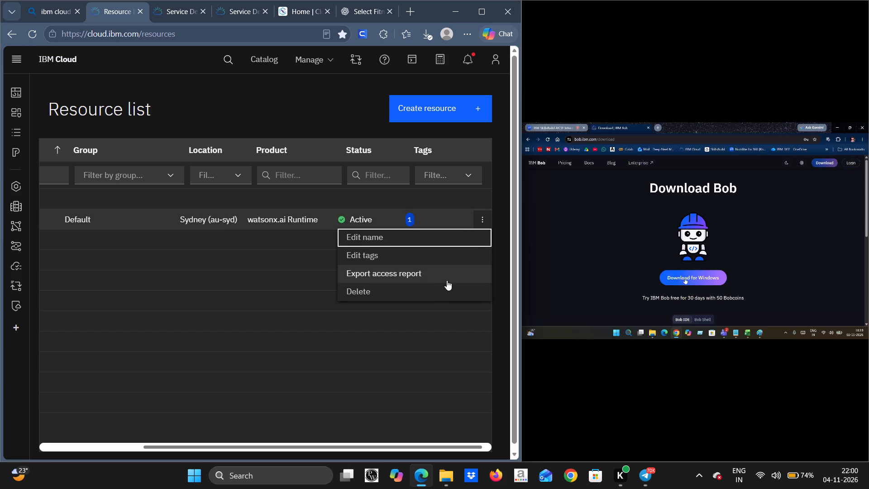
click(436, 293)
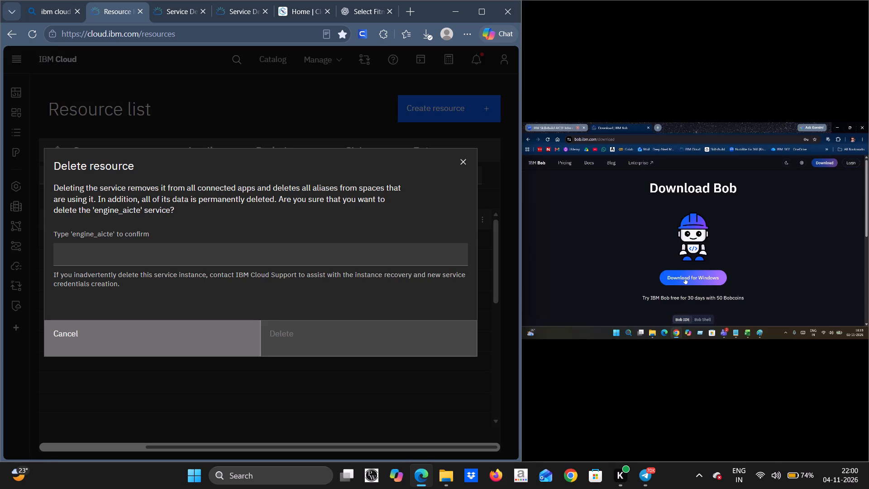
drag(73, 231, 110, 237)
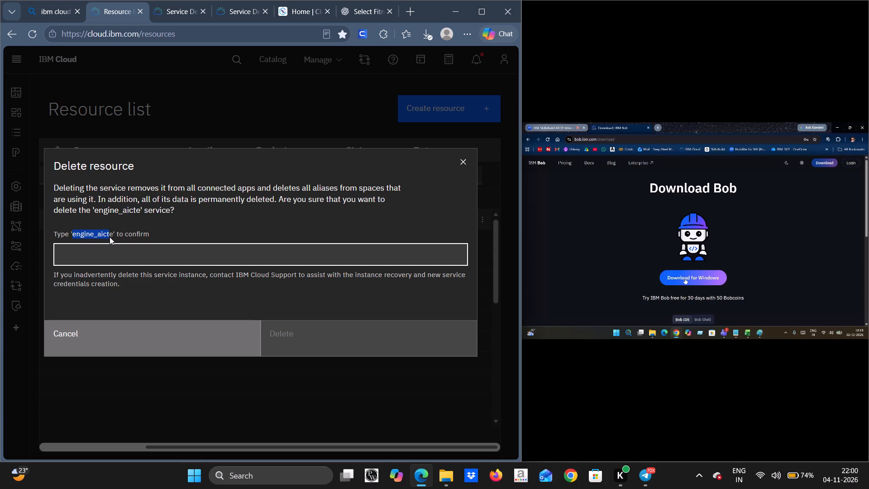
drag(110, 237, 112, 237)
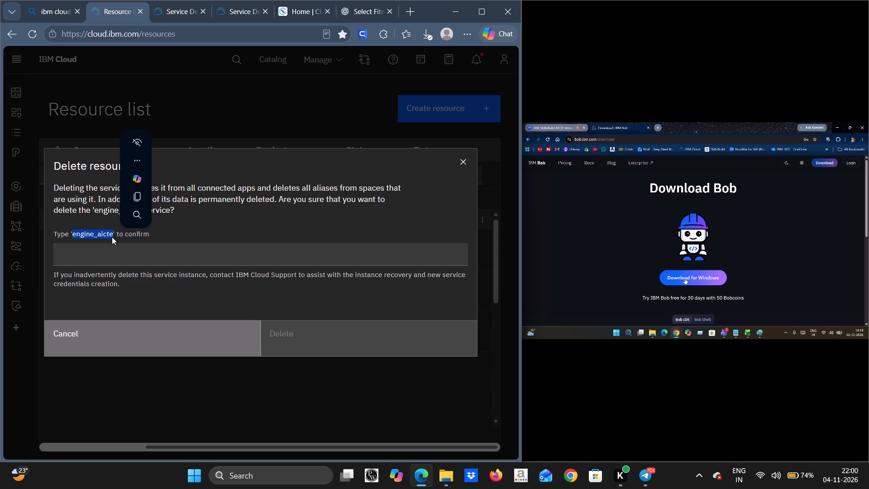
click(141, 200)
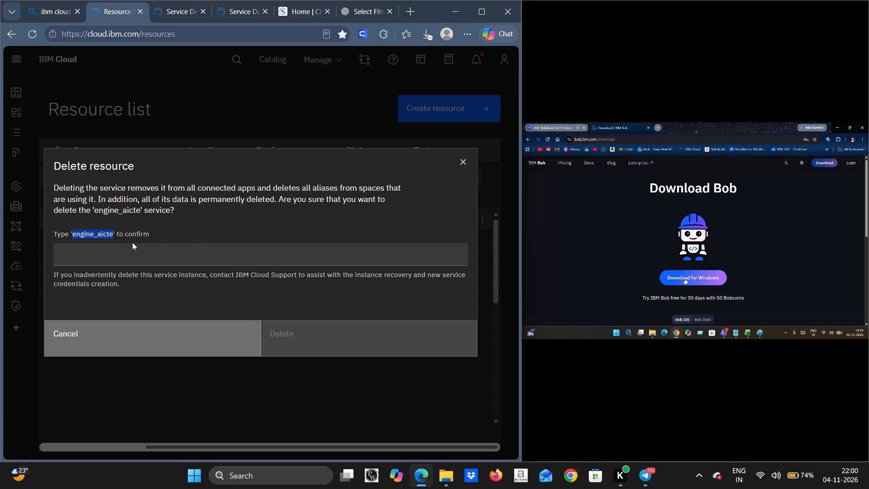
click(124, 257)
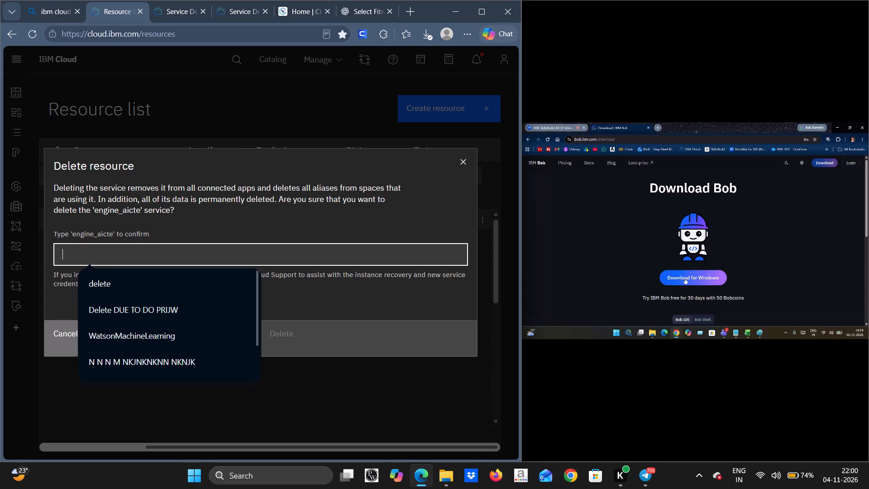
key(ctrl+v)
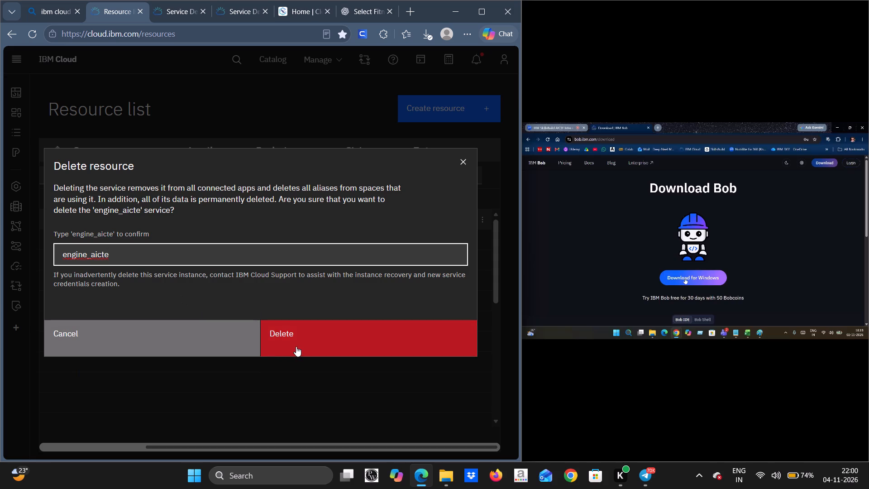
click(296, 346)
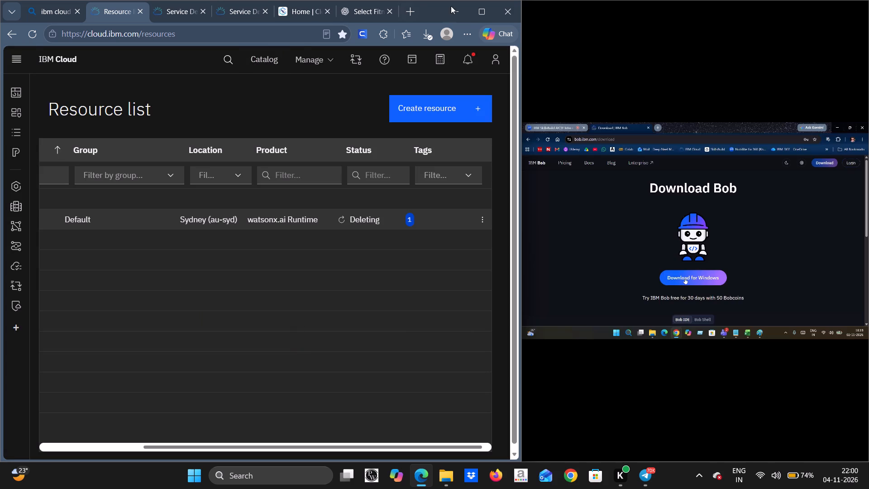
Search the web for "ibm bob" in a new browser tab and open the IBM Bob website.
click(406, 9)
text(ibm bob)
key(Return)
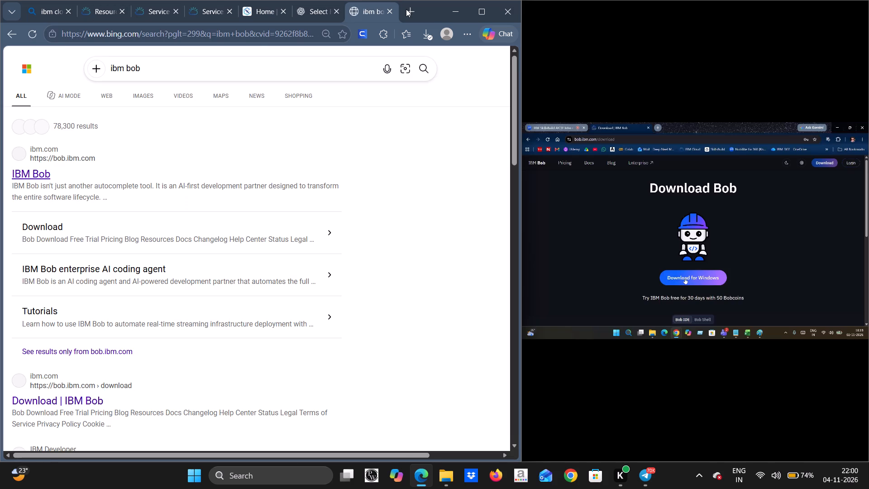
click(39, 178)
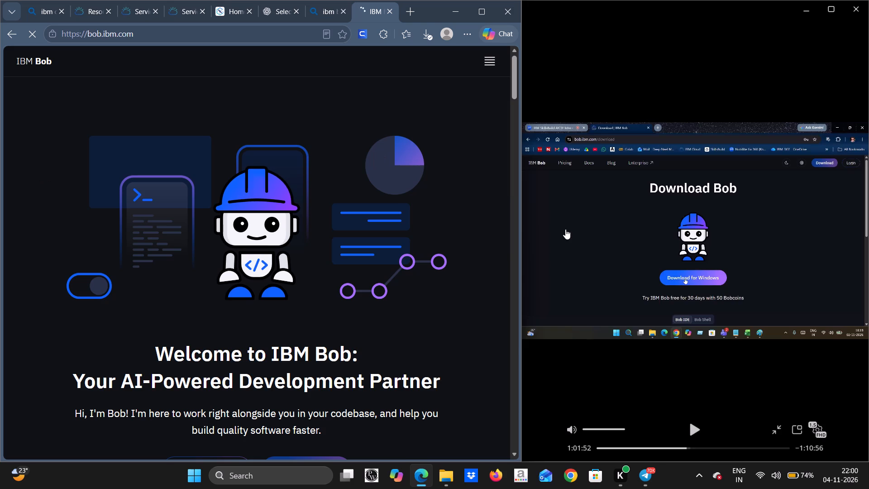
Go to the IBM Bob download page and start downloading Bob IDE for Windows.
scroll(375, 302, down, 3)
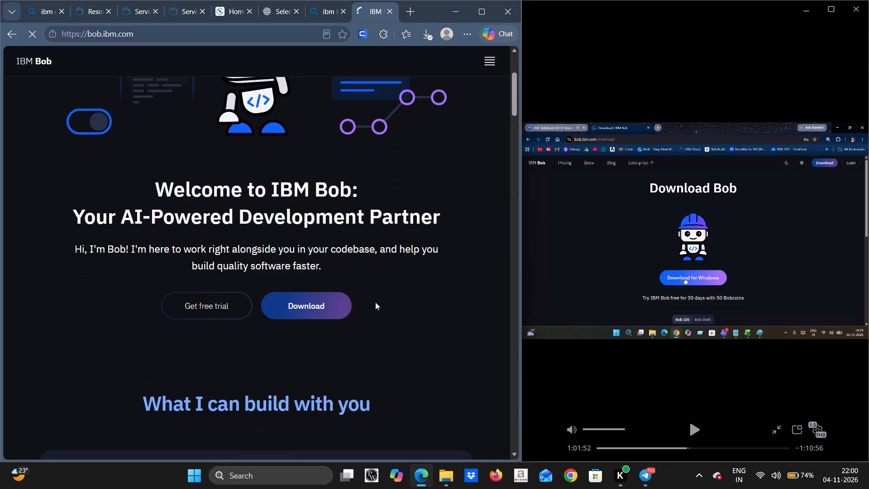
scroll(307, 302, down, 1)
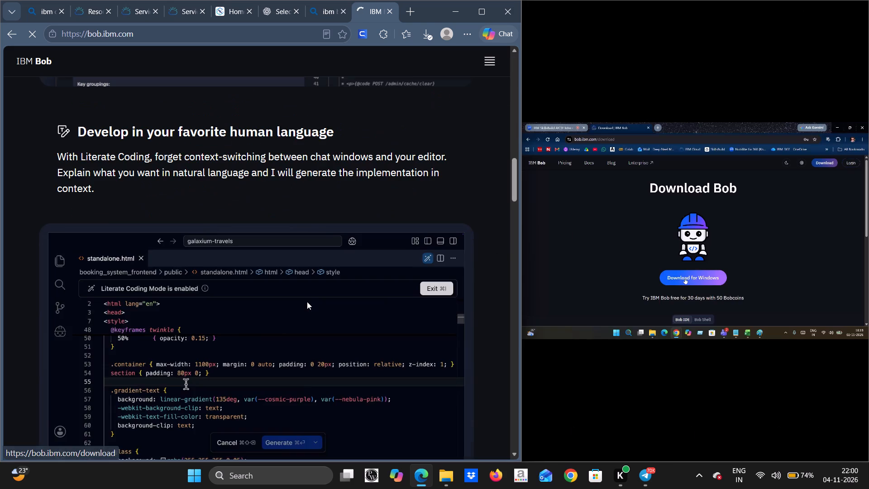
scroll(307, 302, down, 1)
scroll(307, 302, up, 8)
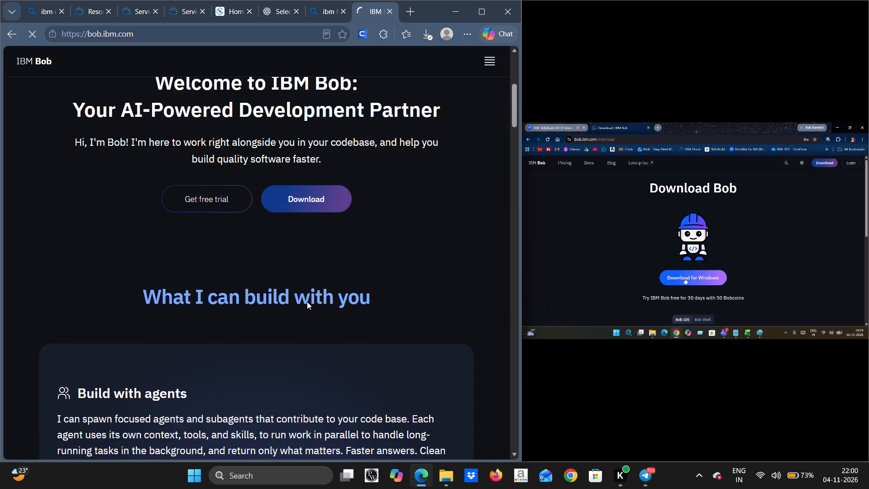
click(310, 202)
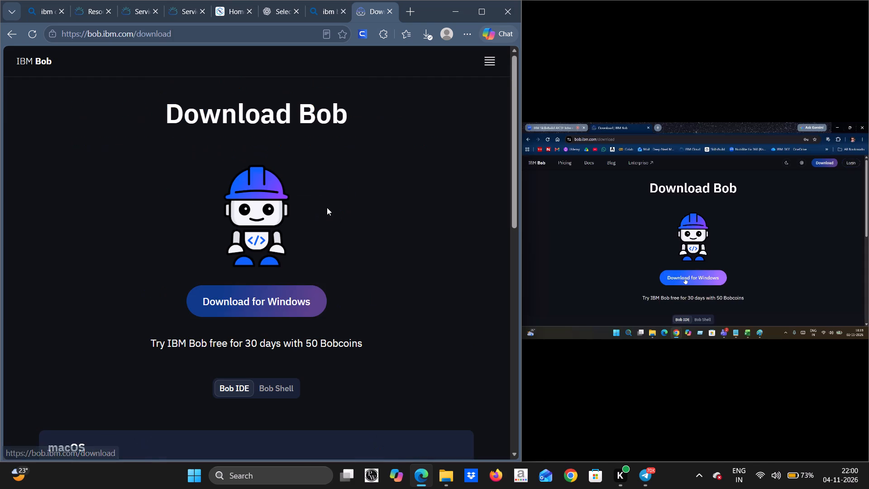
click(287, 298)
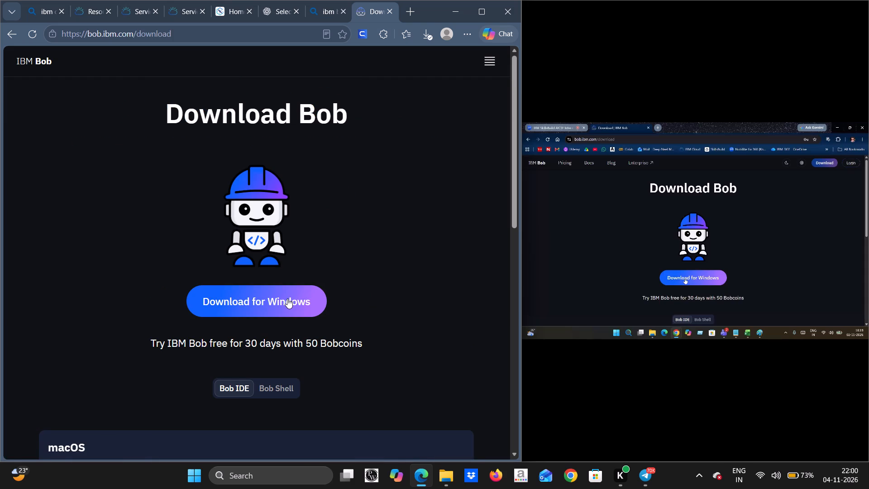